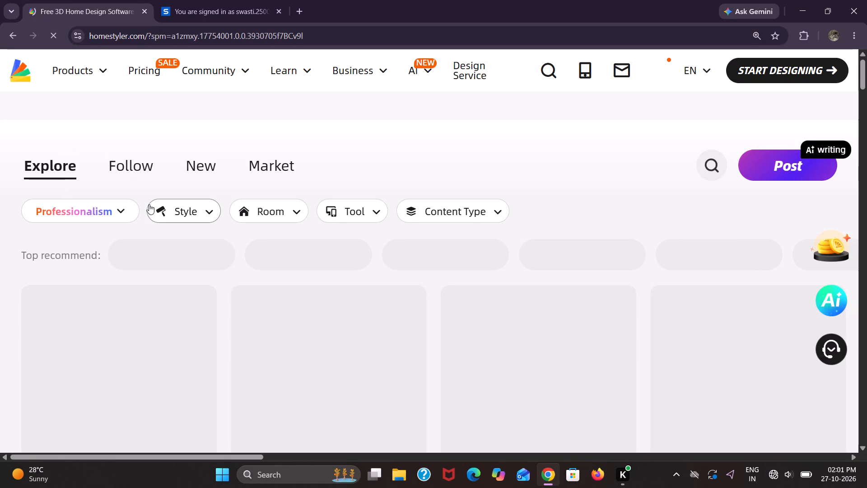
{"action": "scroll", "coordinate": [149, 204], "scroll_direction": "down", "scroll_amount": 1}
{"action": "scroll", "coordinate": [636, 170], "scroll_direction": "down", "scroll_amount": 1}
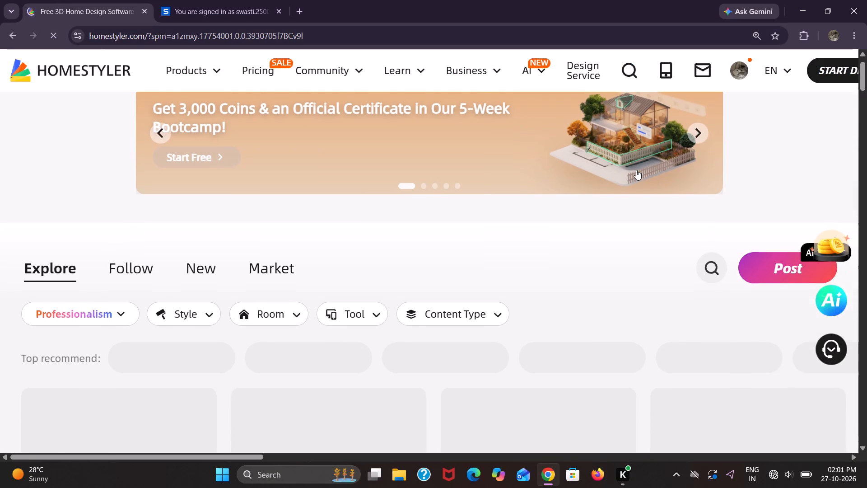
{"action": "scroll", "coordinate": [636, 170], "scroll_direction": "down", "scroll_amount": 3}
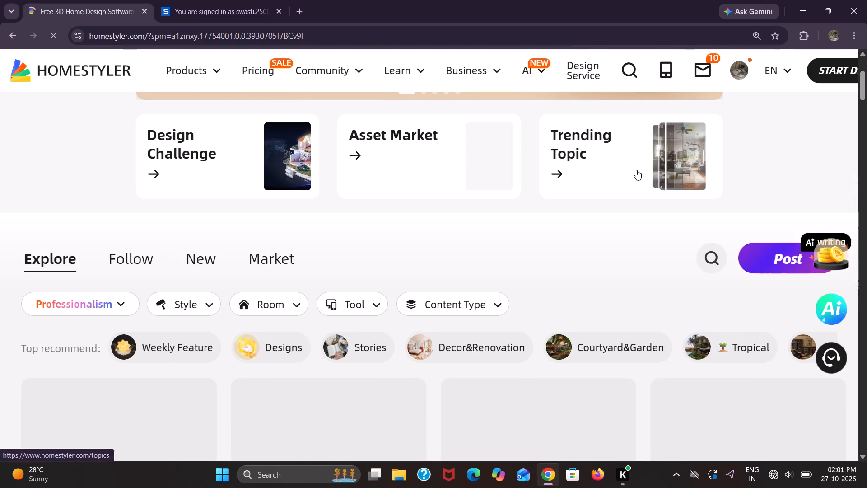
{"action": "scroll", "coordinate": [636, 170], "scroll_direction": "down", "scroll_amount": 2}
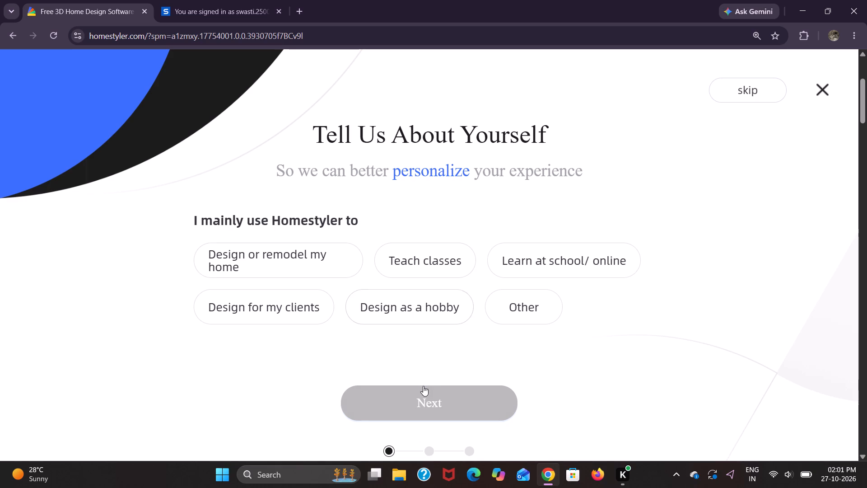
Answer the Homestyler survey with "Design as a hobby" and continue to the starter design.
{"action": "left_click", "coordinate": [433, 310]}
{"action": "left_click", "coordinate": [402, 395]}
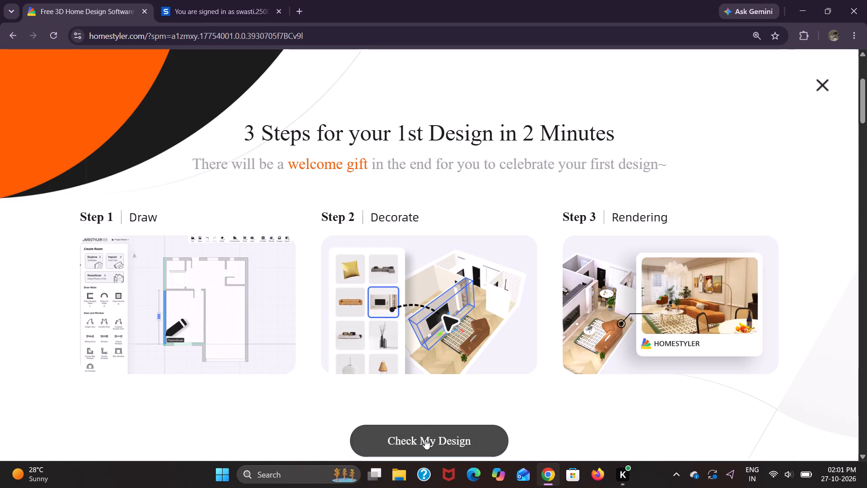
{"action": "left_click", "coordinate": [425, 443]}
{"action": "scroll", "coordinate": [425, 443], "scroll_direction": "down", "scroll_amount": 2}
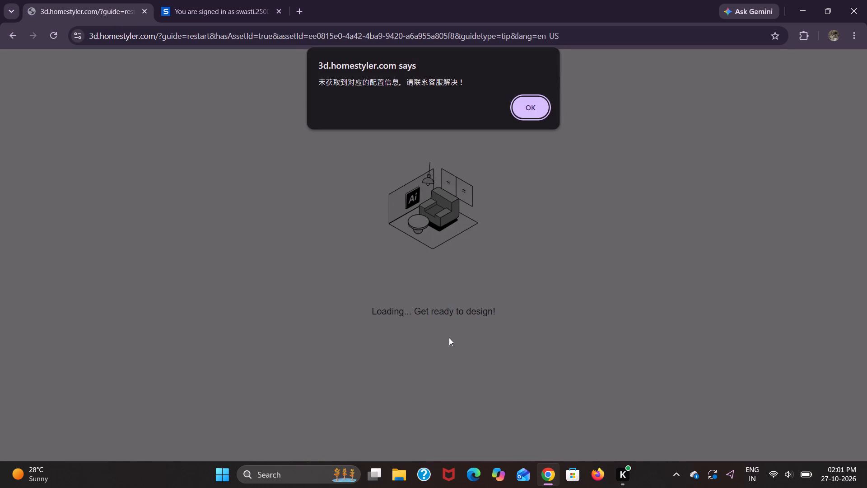
{"action": "left_click", "coordinate": [532, 117]}
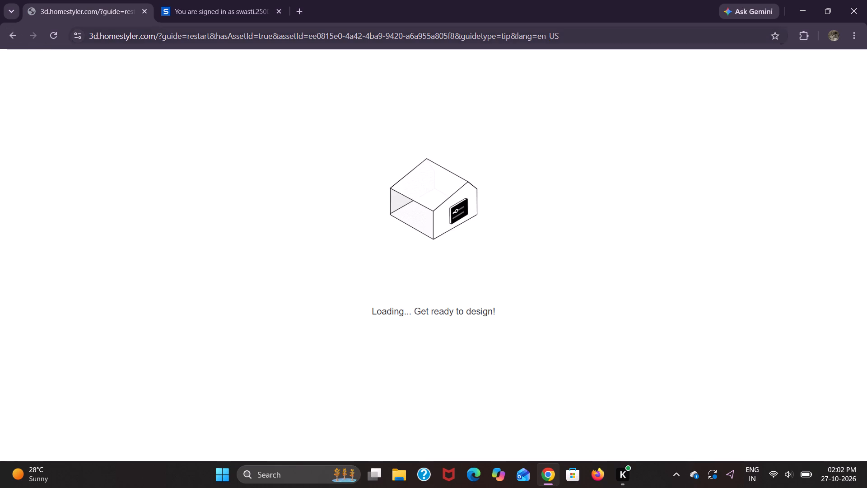
Reload the Homestyler design page.
{"action": "double_click", "coordinate": [153, 116]}
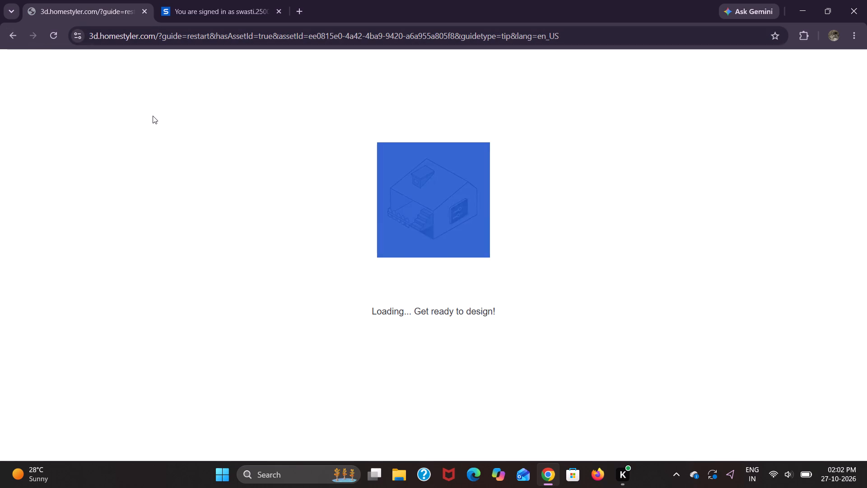
{"action": "left_click", "coordinate": [153, 116]}
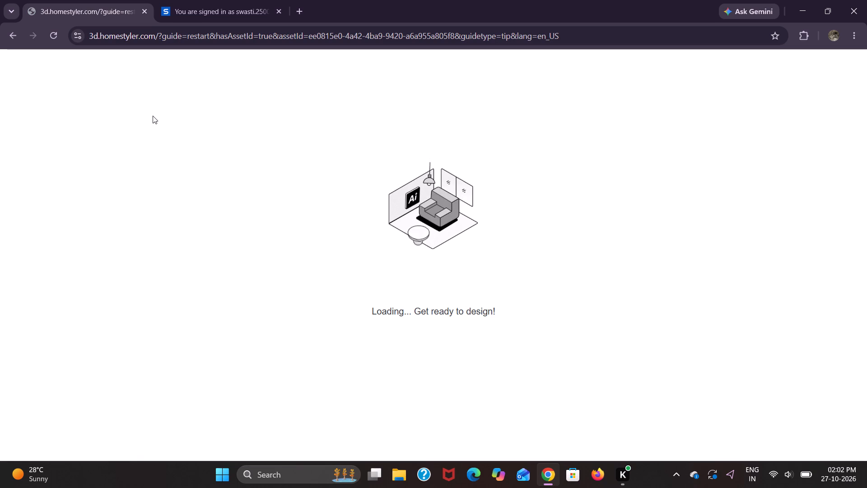
{"action": "left_click", "coordinate": [56, 43]}
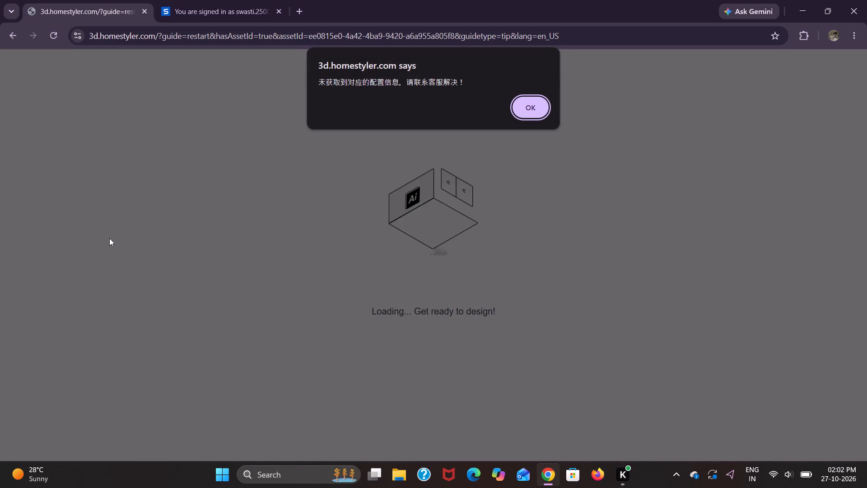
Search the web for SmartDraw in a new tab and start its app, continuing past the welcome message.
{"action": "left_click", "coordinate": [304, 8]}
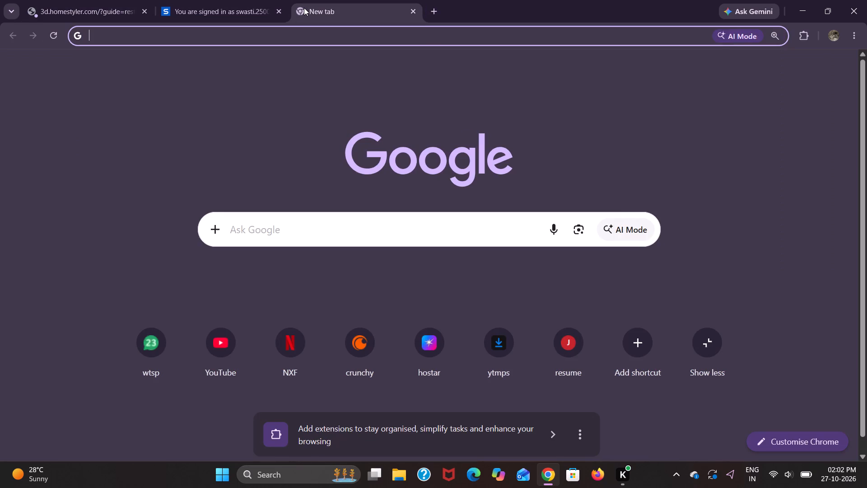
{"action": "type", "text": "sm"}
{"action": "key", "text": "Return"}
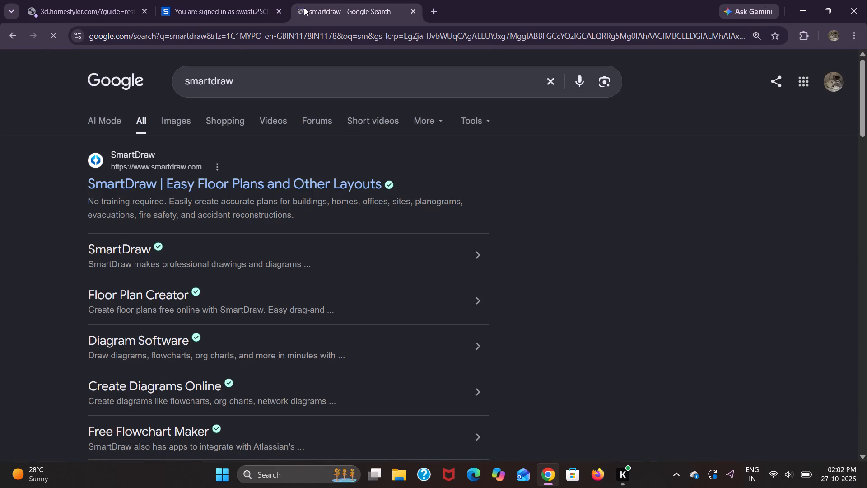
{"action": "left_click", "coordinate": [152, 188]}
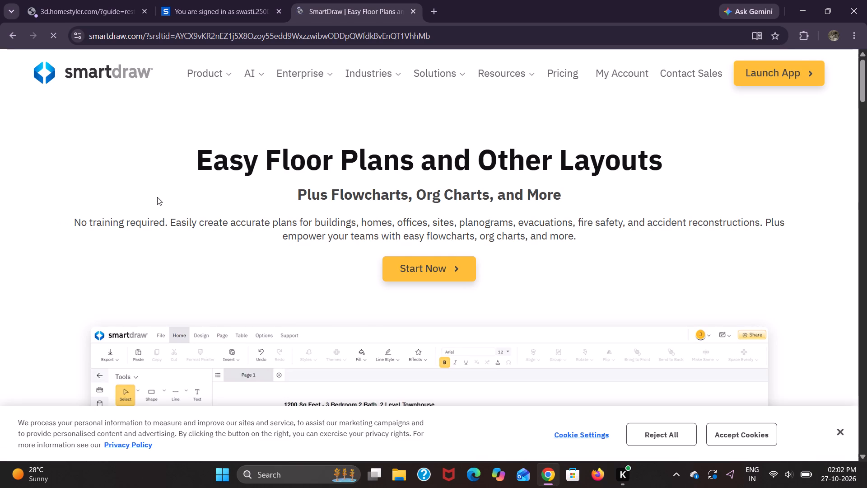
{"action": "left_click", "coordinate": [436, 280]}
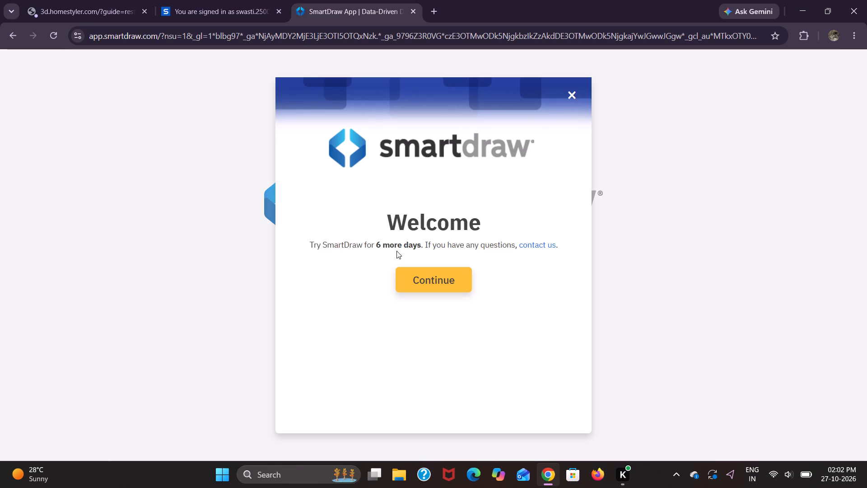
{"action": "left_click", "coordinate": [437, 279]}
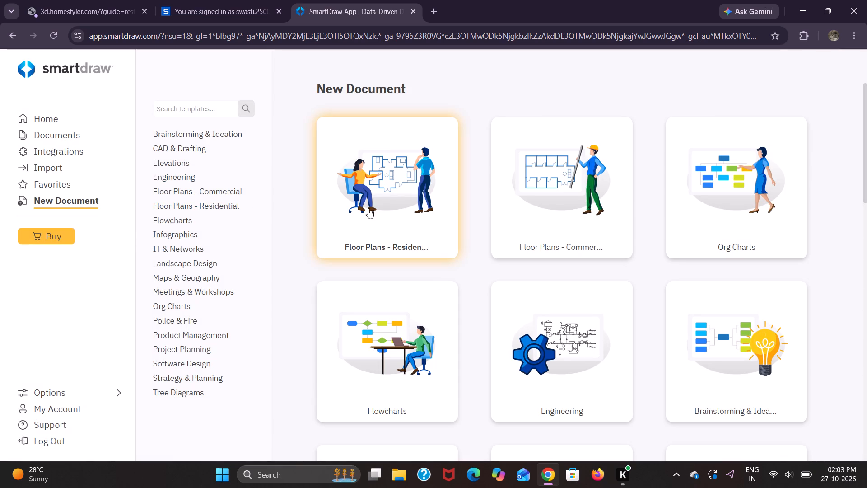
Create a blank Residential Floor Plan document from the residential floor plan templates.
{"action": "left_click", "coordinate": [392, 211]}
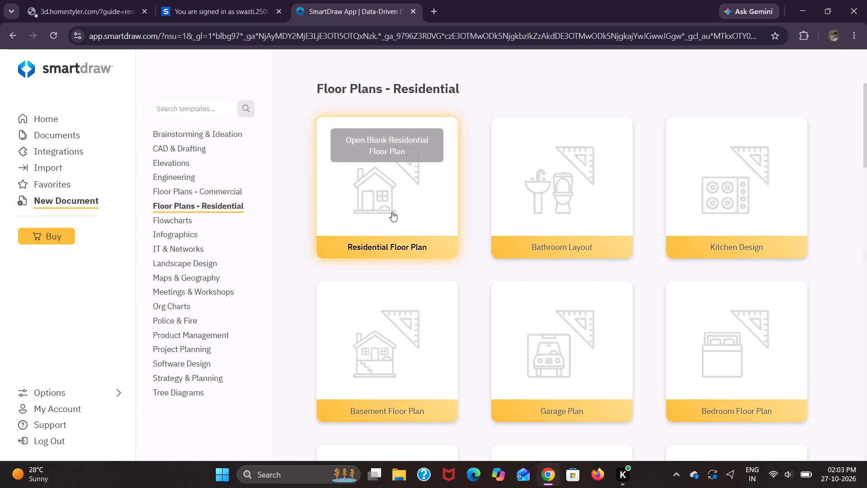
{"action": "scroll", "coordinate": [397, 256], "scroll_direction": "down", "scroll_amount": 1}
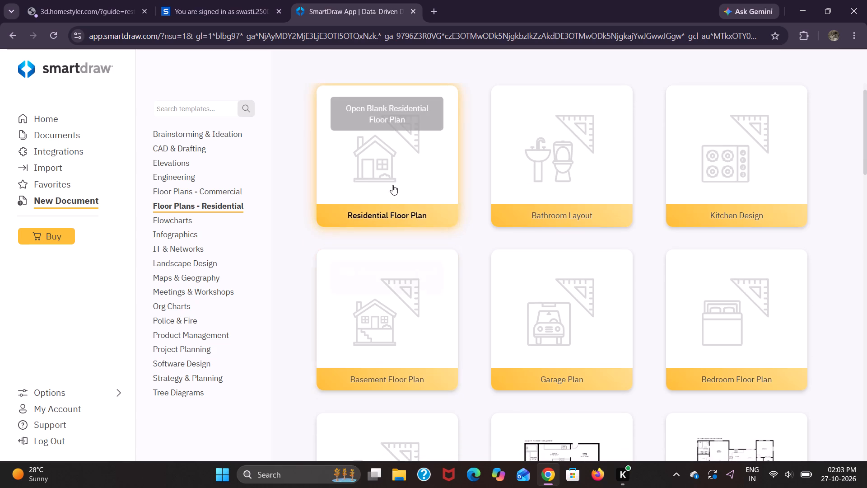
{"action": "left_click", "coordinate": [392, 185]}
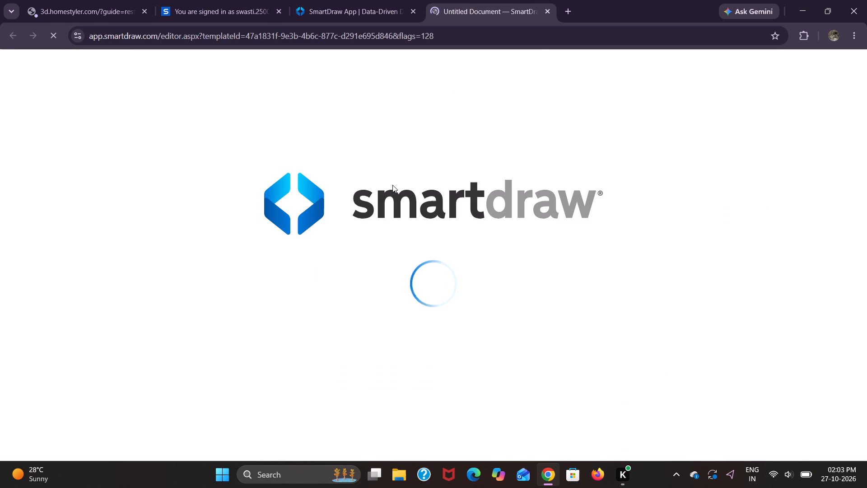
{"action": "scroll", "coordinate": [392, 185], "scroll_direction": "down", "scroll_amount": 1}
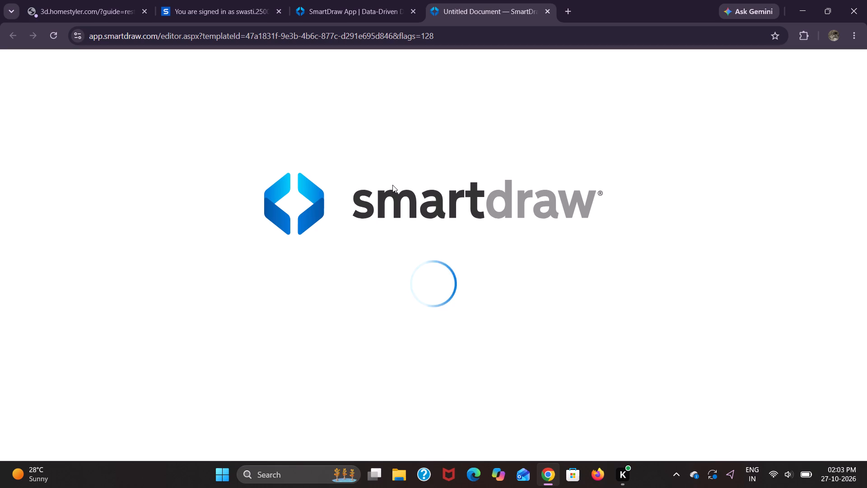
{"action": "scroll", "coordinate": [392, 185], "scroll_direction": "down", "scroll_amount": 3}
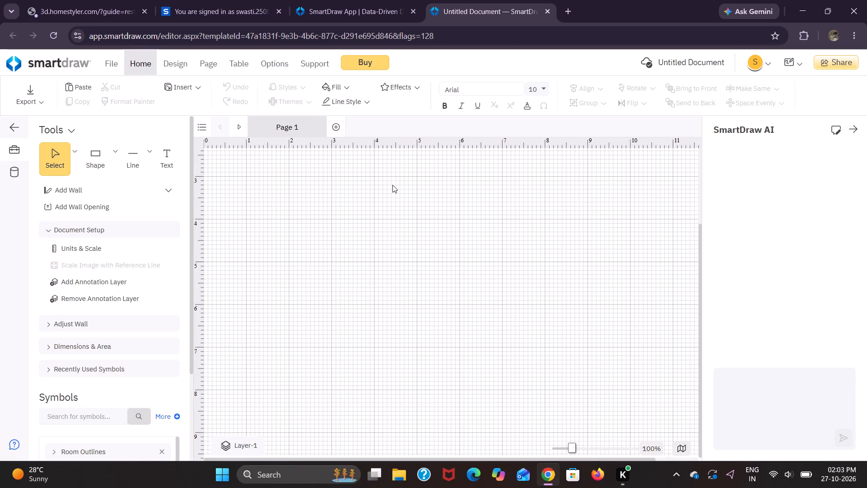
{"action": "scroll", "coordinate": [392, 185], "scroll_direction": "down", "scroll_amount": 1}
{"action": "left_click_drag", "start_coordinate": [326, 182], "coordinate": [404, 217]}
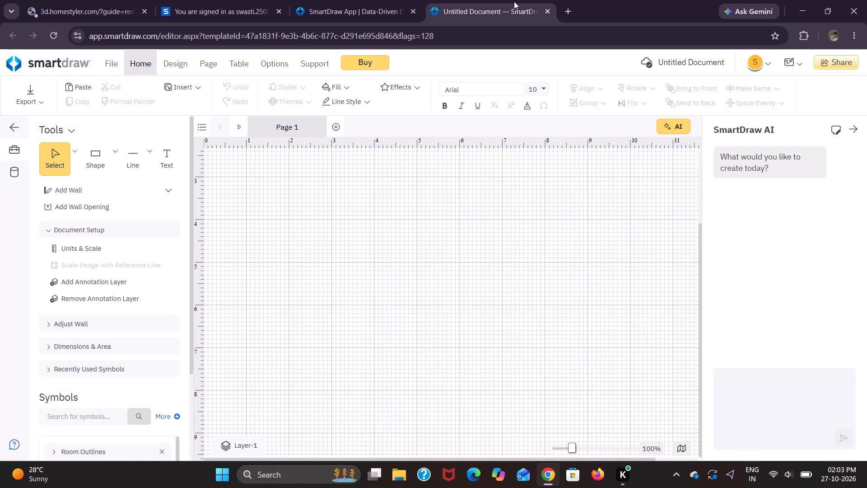
Open Canva in a new browser tab.
{"action": "left_click", "coordinate": [560, 6]}
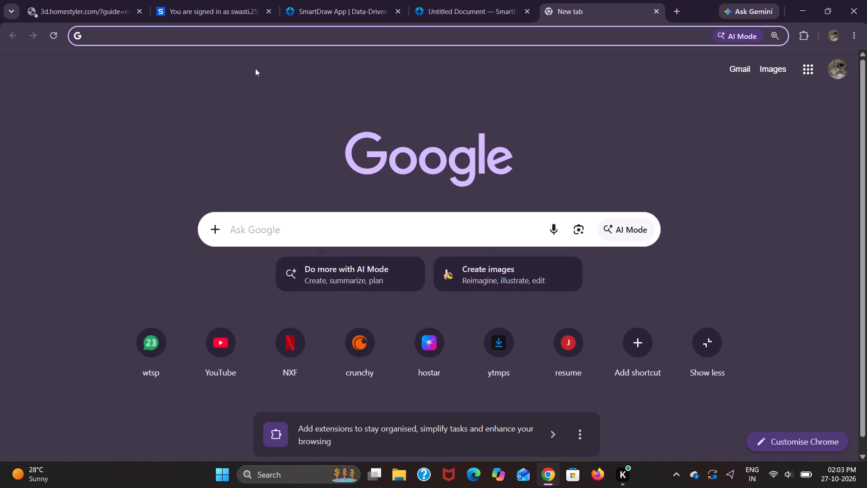
{"action": "type", "text": "canva"}
{"action": "key", "text": "Return"}
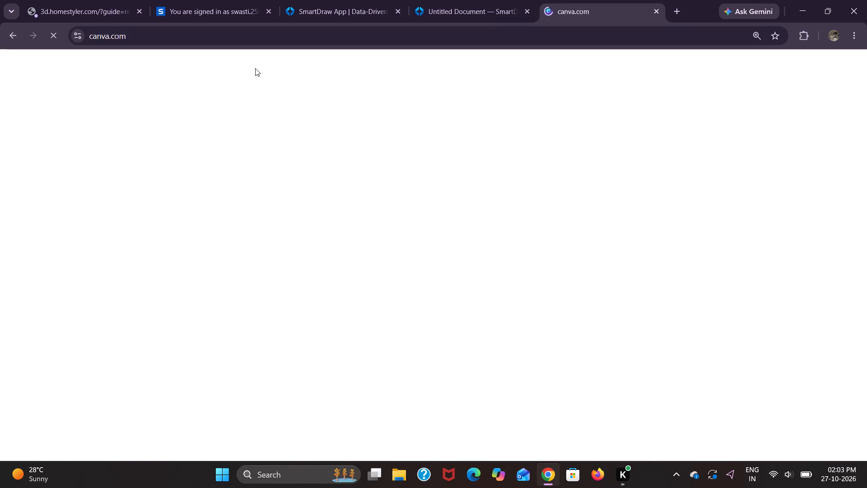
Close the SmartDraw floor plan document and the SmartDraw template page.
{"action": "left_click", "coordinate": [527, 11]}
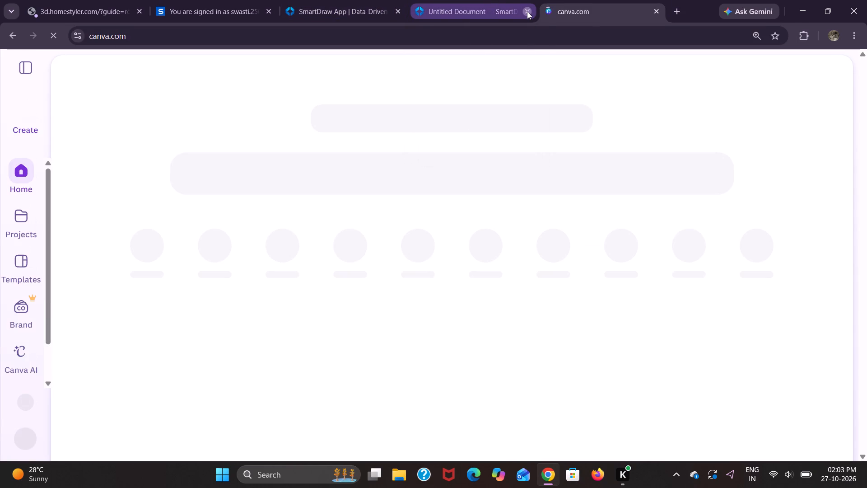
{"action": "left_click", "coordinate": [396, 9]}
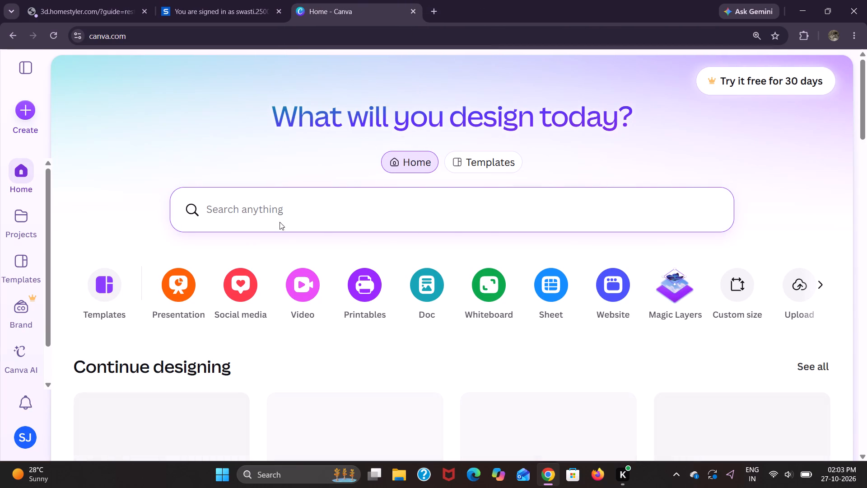
Create a new blank Your Story design in Canva.
{"action": "left_click", "coordinate": [22, 112]}
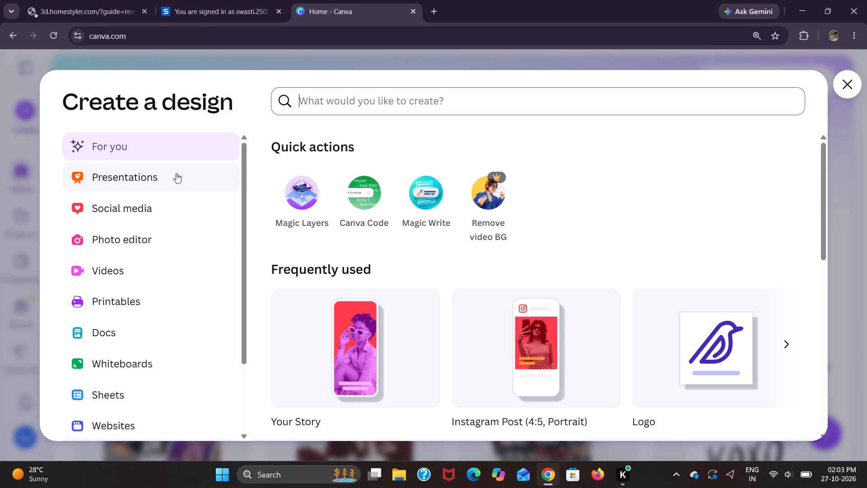
{"action": "scroll", "coordinate": [321, 248], "scroll_direction": "down", "scroll_amount": 2}
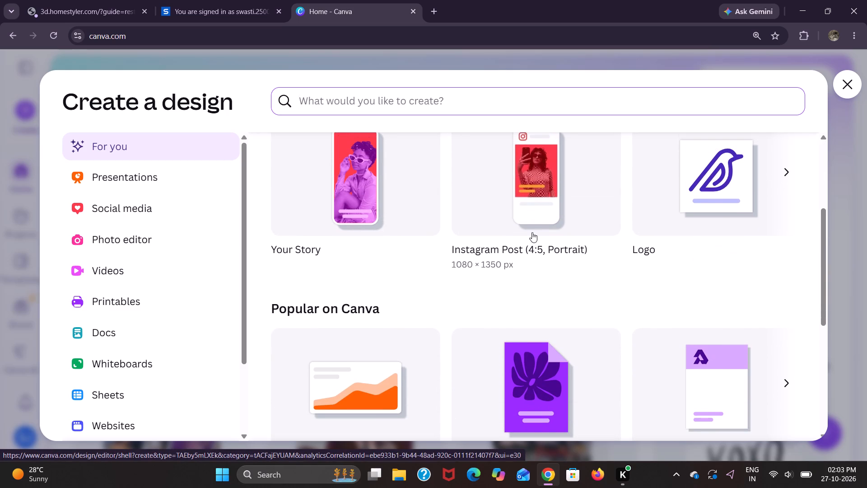
{"action": "left_click", "coordinate": [349, 208]}
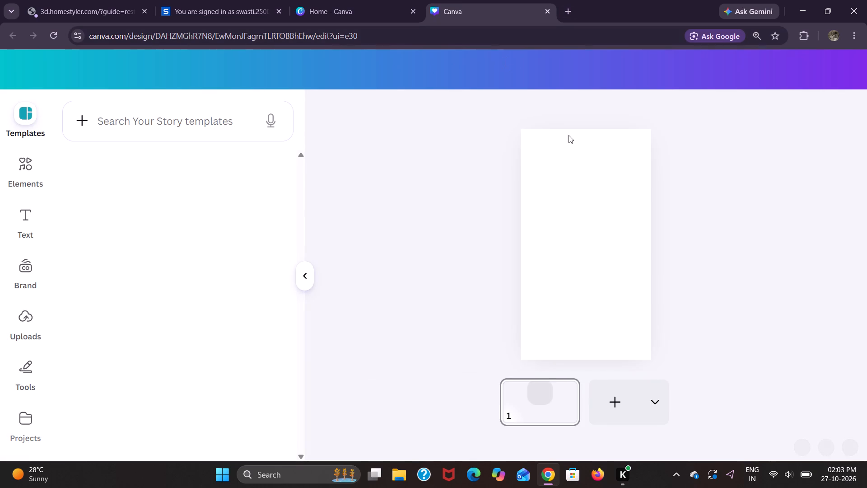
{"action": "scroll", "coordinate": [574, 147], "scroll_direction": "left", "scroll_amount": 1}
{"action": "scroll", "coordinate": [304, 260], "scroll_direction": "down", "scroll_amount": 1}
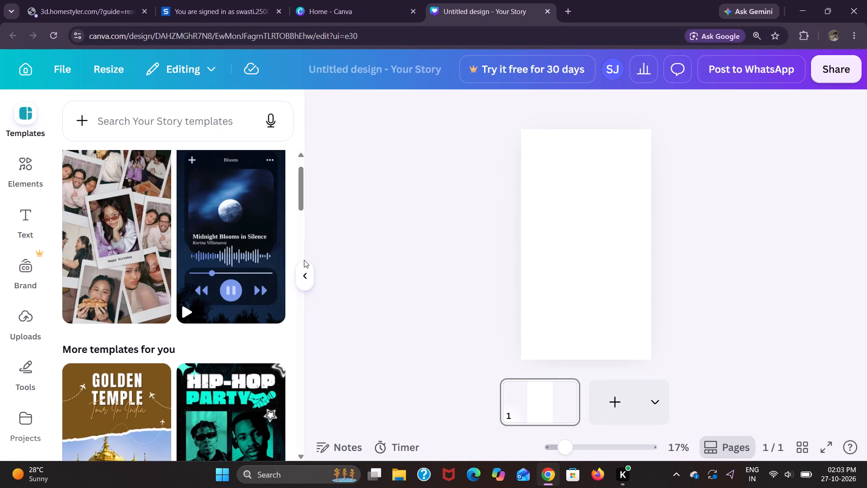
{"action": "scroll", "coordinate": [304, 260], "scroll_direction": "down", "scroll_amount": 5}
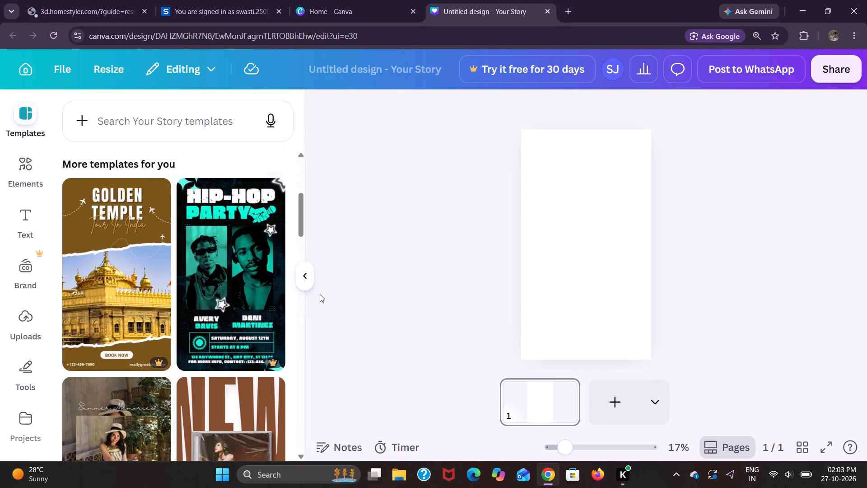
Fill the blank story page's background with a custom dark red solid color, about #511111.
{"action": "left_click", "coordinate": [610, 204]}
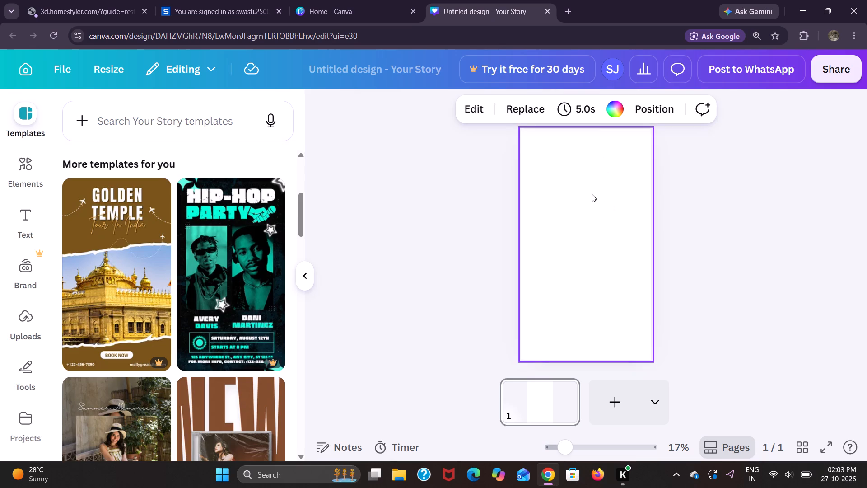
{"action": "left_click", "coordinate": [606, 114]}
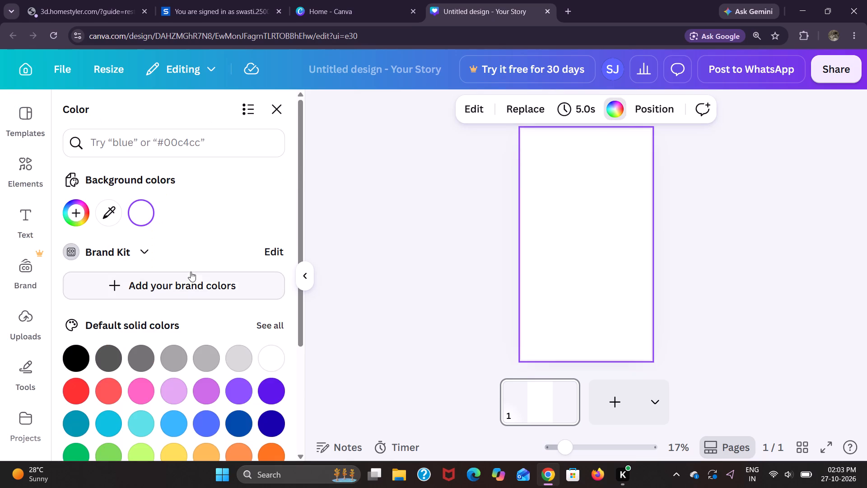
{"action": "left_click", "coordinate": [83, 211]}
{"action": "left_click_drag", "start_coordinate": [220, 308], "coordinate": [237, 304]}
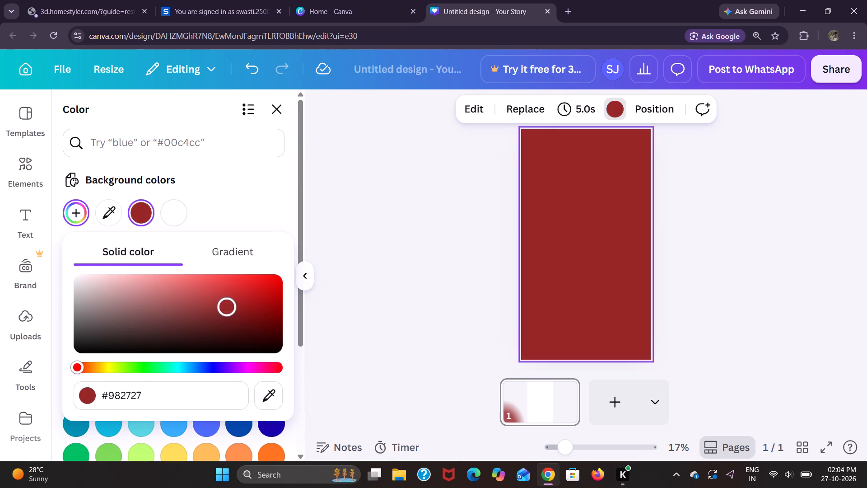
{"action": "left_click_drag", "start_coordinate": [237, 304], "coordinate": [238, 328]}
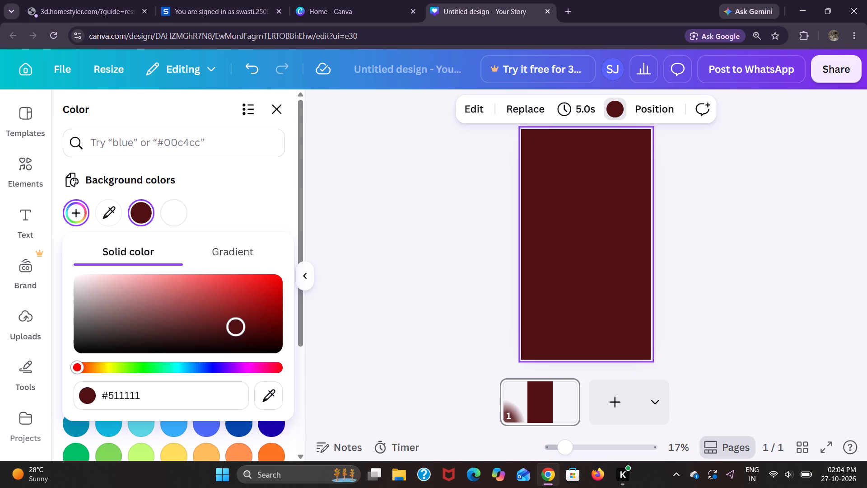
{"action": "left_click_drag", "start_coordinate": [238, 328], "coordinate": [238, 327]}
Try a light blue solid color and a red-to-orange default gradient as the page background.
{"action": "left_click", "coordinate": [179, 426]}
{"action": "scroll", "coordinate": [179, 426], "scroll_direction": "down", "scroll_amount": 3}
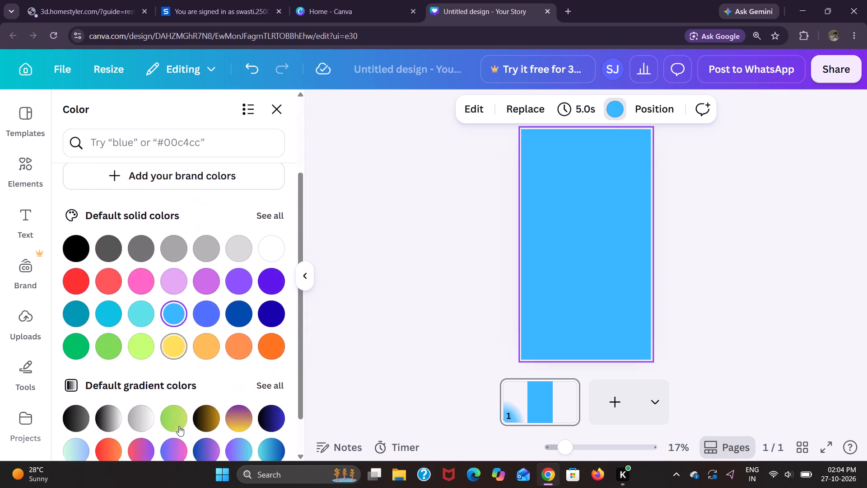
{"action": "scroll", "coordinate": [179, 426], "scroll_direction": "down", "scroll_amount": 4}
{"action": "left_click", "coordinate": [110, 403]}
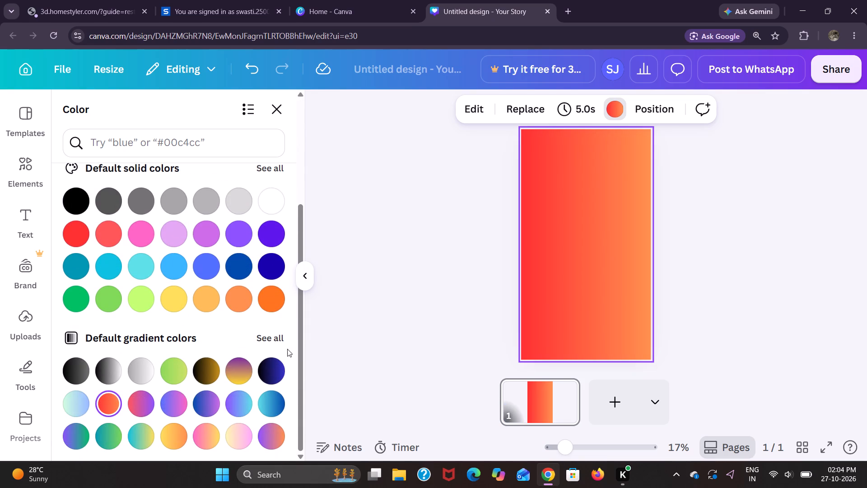
Fill the page background with the dark red to bright red gradient from the Monochromatic default gradients.
{"action": "left_click", "coordinate": [273, 333]}
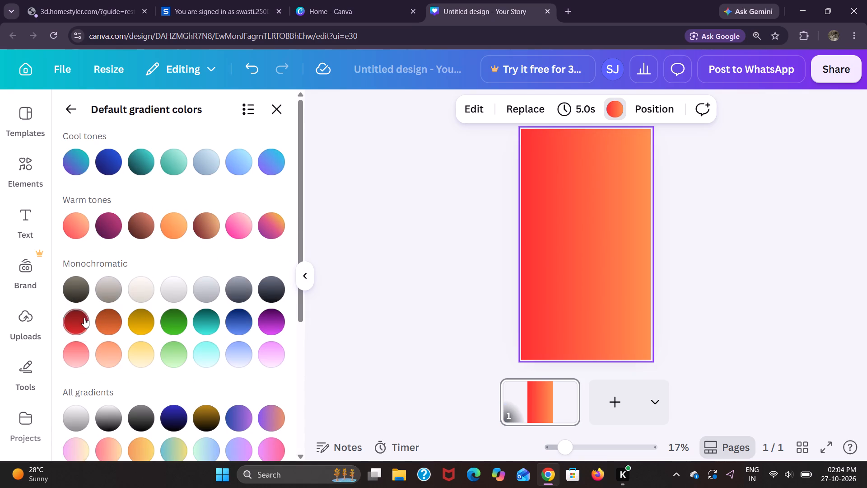
{"action": "left_click", "coordinate": [84, 318]}
{"action": "scroll", "coordinate": [160, 286], "scroll_direction": "up", "scroll_amount": 3}
{"action": "left_click", "coordinate": [76, 96]}
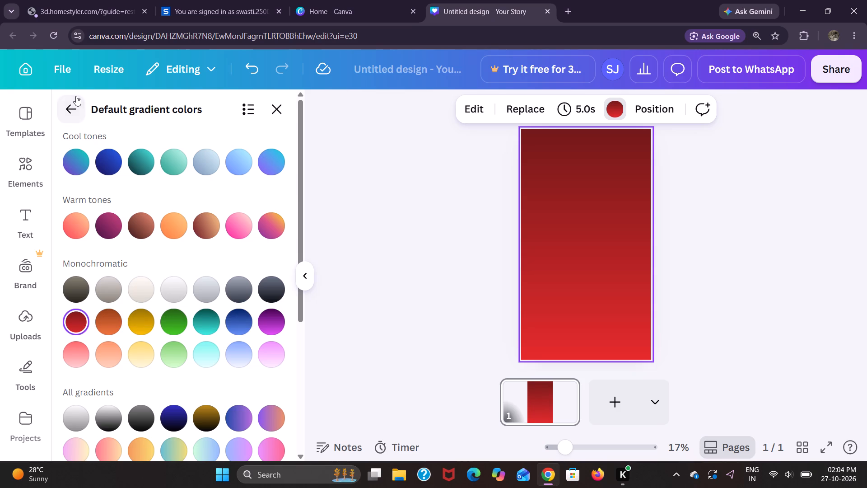
{"action": "scroll", "coordinate": [121, 216], "scroll_direction": "up", "scroll_amount": 6}
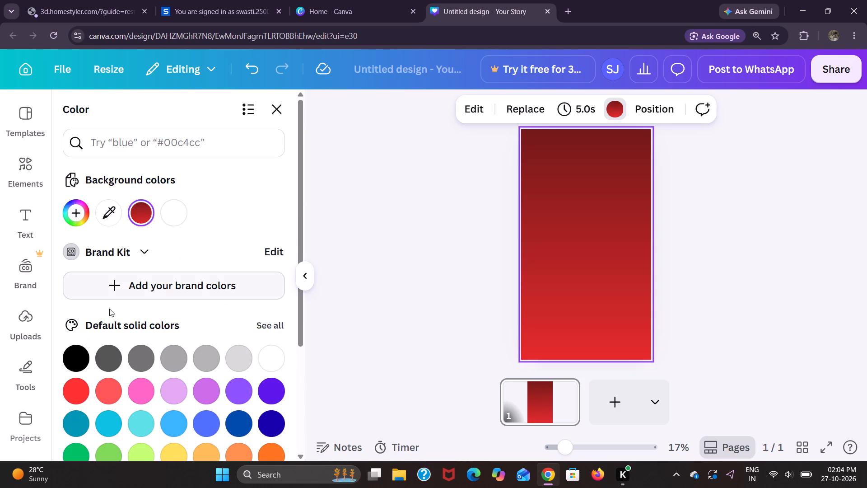
Customize the background gradient from #380F0F to #AD2525, keeping the top-to-bottom linear style.
{"action": "left_click", "coordinate": [141, 217]}
{"action": "left_click", "coordinate": [92, 361]}
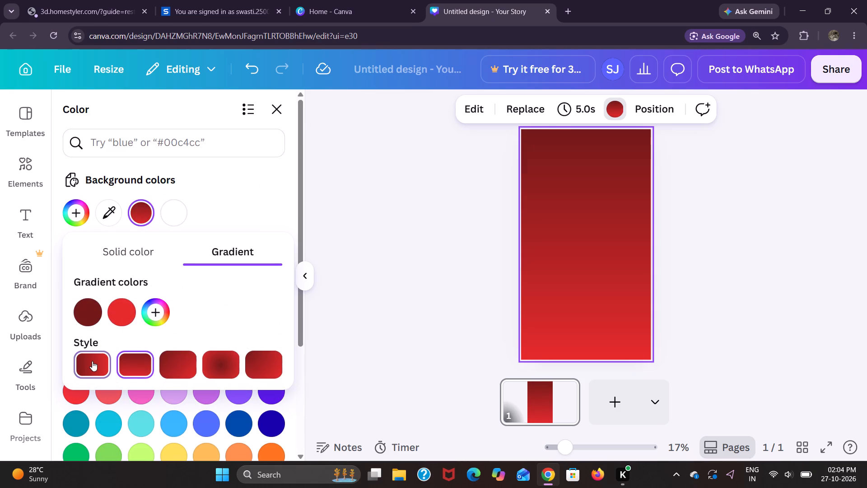
{"action": "left_click", "coordinate": [131, 365]}
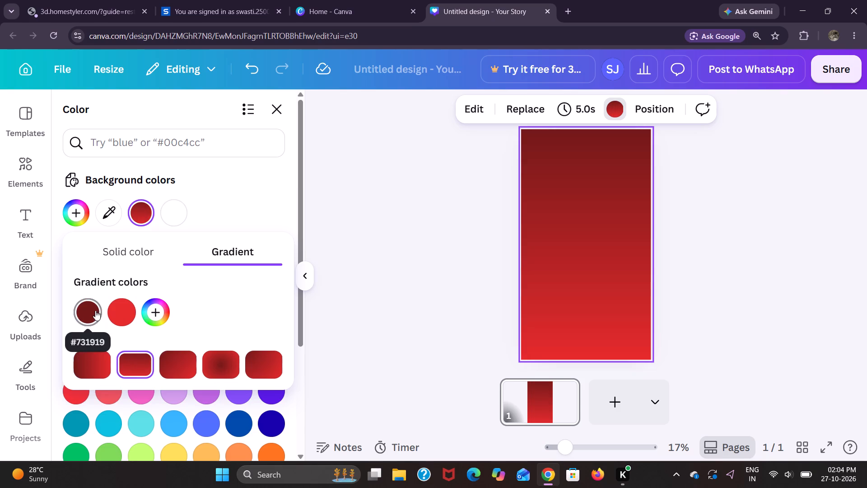
{"action": "left_click", "coordinate": [122, 310]}
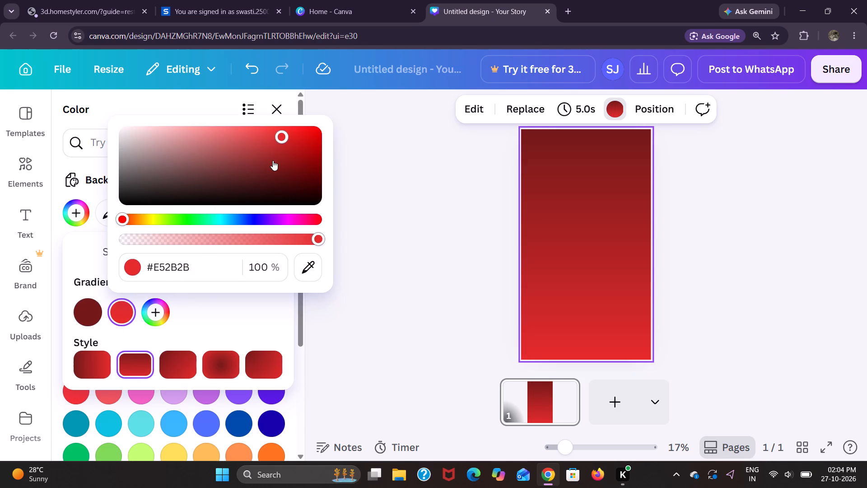
{"action": "left_click_drag", "start_coordinate": [283, 139], "coordinate": [283, 141]}
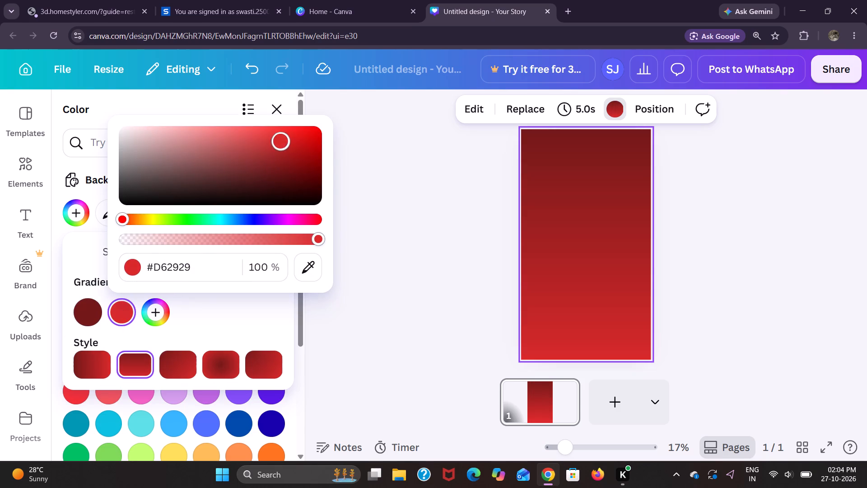
{"action": "left_click_drag", "start_coordinate": [283, 141], "coordinate": [279, 152]}
{"action": "left_click", "coordinate": [279, 152]}
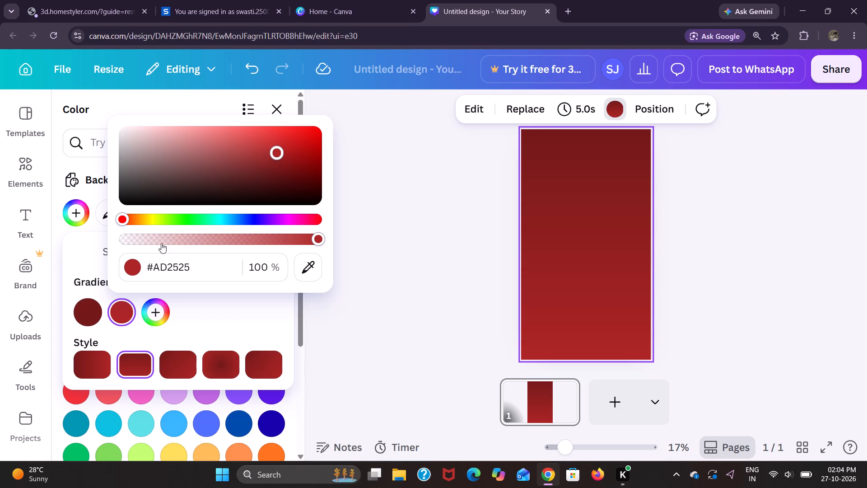
{"action": "left_click", "coordinate": [94, 313]}
{"action": "left_click_drag", "start_coordinate": [240, 173], "coordinate": [236, 188]}
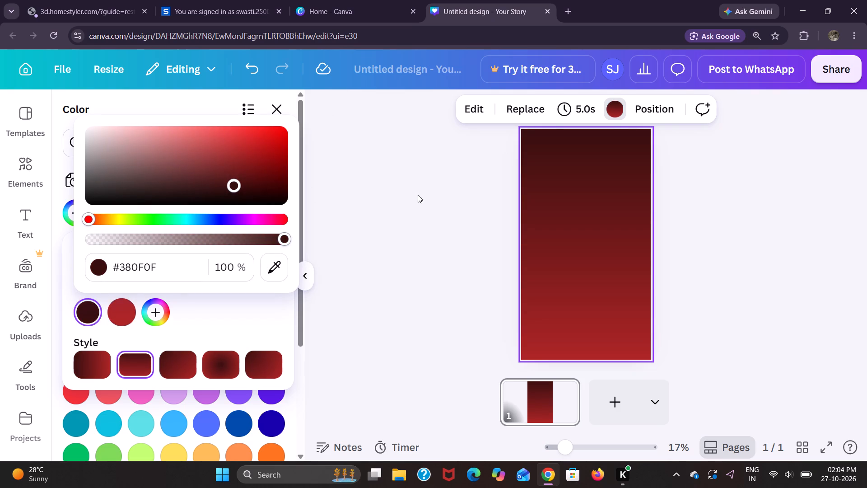
{"action": "left_click", "coordinate": [274, 113]}
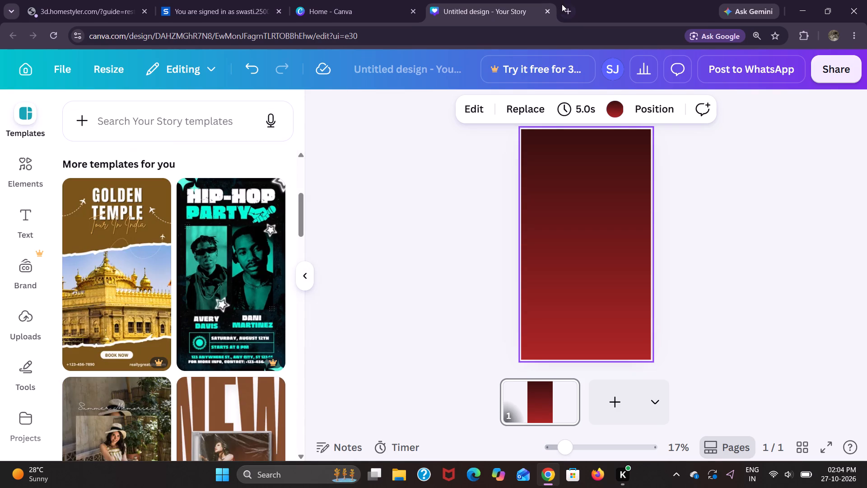
Search Google Images in a new browser tab for "weekend hongkong hd pics".
{"action": "left_click", "coordinate": [561, 5]}
{"action": "type", "text": "weekend"}
{"action": "key", "text": "space"}
{"action": "type", "text": "hongkong hd pics"}
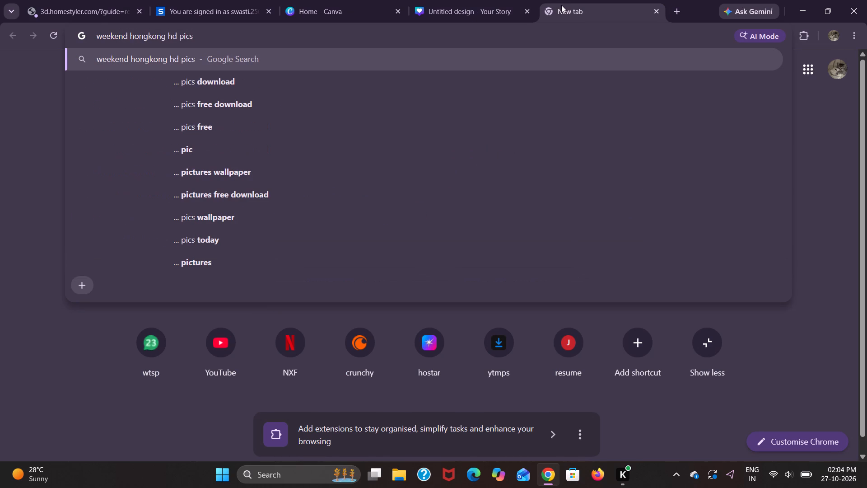
{"action": "key", "text": "Return"}
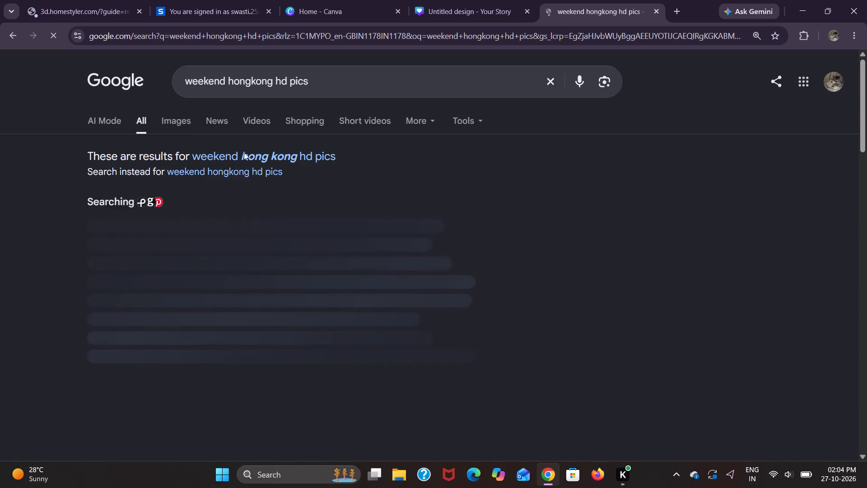
{"action": "left_click", "coordinate": [191, 120]}
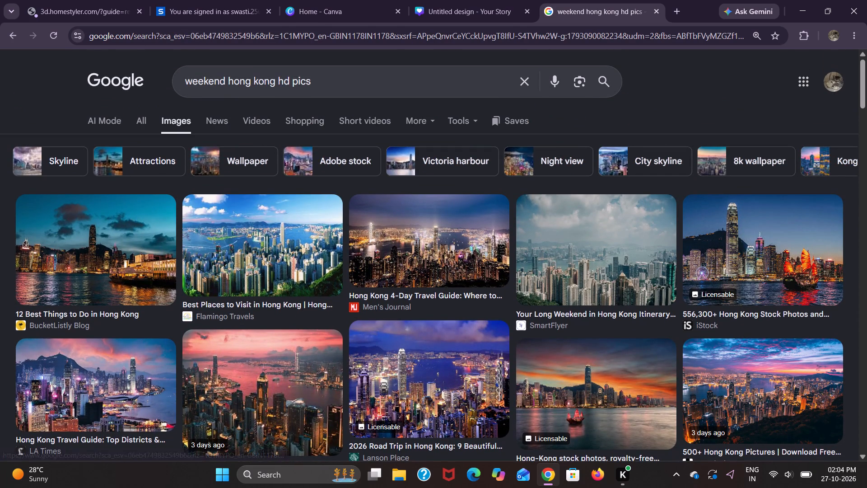
Change the image search to "weeknd hong kong concert hd pics" and look through the photos.
{"action": "left_click", "coordinate": [218, 81]}
{"action": "key", "text": "Left"}
{"action": "key", "text": "BackSpace"}
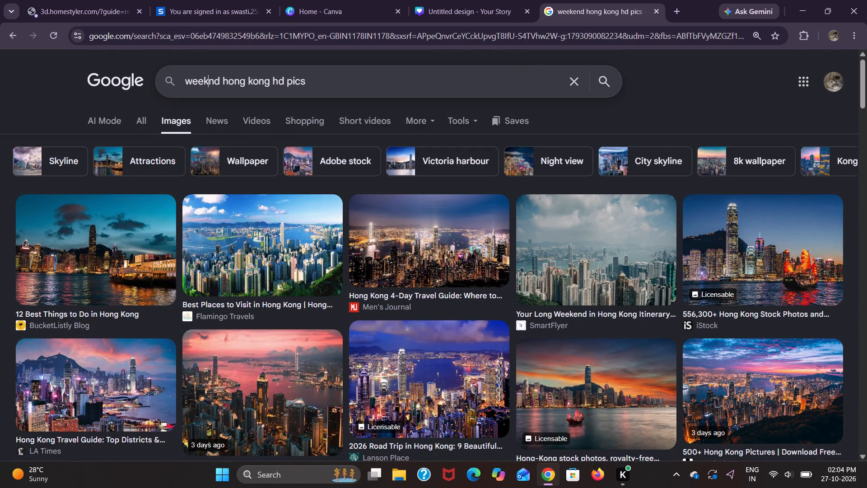
{"action": "left_click", "coordinate": [269, 80]}
{"action": "key", "text": "space"}
{"action": "type", "text": "concert"}
{"action": "key", "text": "Return"}
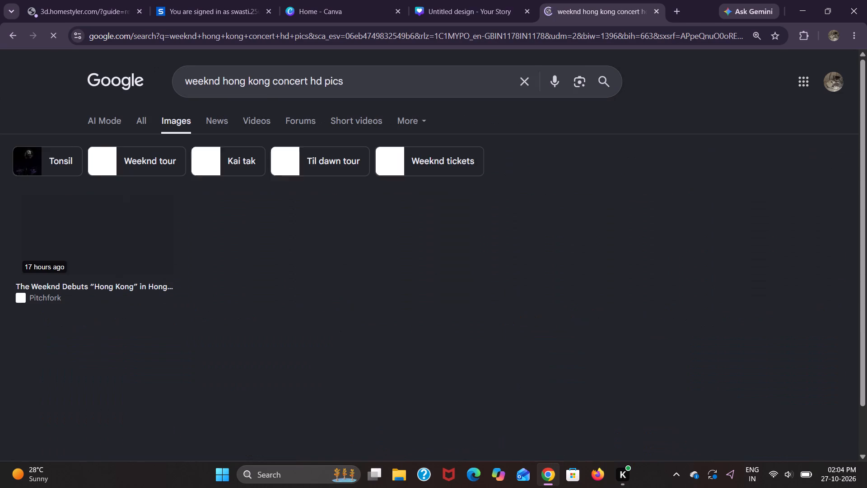
{"action": "scroll", "coordinate": [336, 147], "scroll_direction": "down", "scroll_amount": 1}
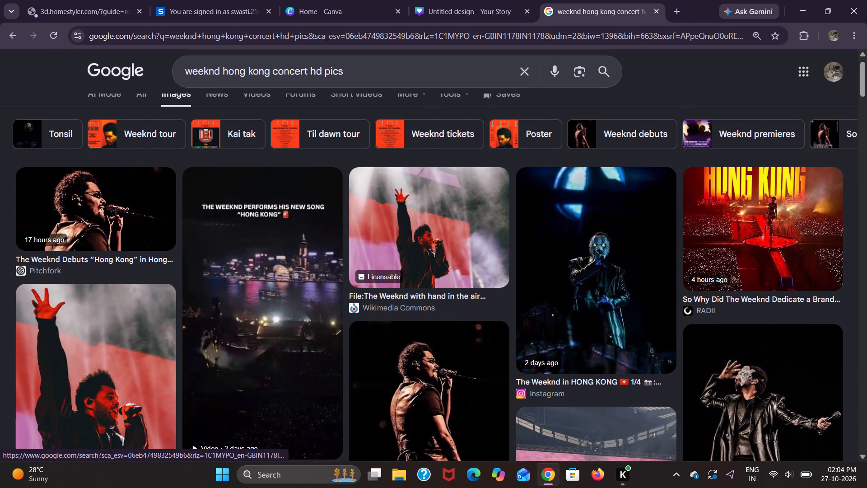
Back in the Canva story, add the square Paper frame with a torn diagonal split and place it in the page's upper right area.
{"action": "left_click", "coordinate": [483, 1]}
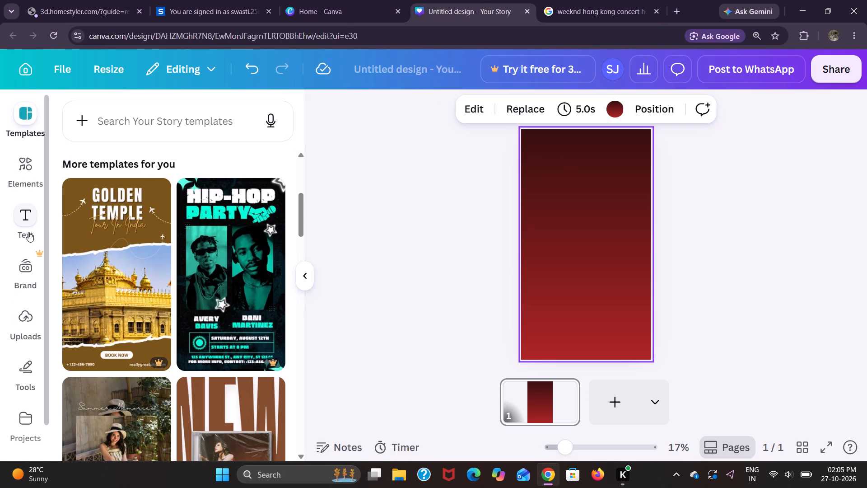
{"action": "left_click", "coordinate": [23, 177]}
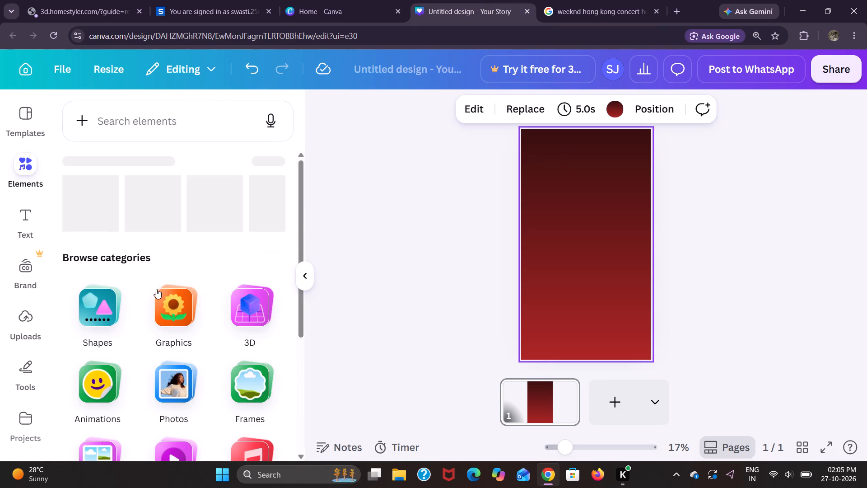
{"action": "scroll", "coordinate": [156, 296], "scroll_direction": "down", "scroll_amount": 3}
{"action": "left_click", "coordinate": [250, 284]}
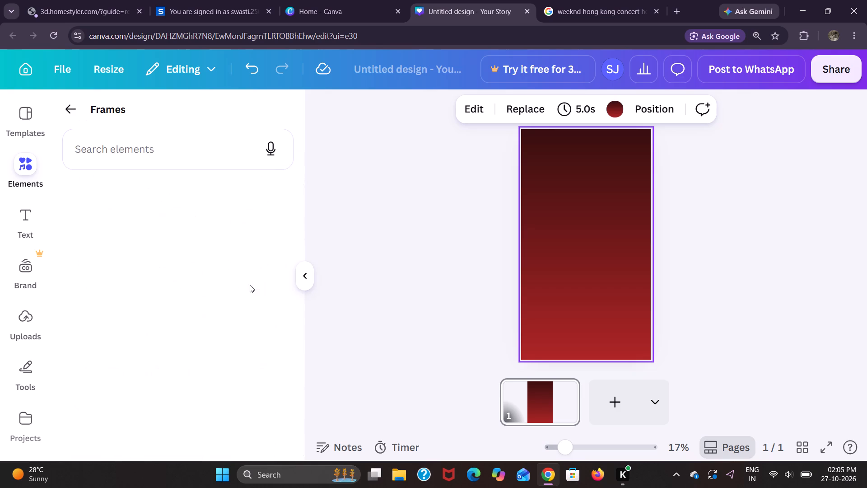
{"action": "scroll", "coordinate": [199, 333], "scroll_direction": "down", "scroll_amount": 3}
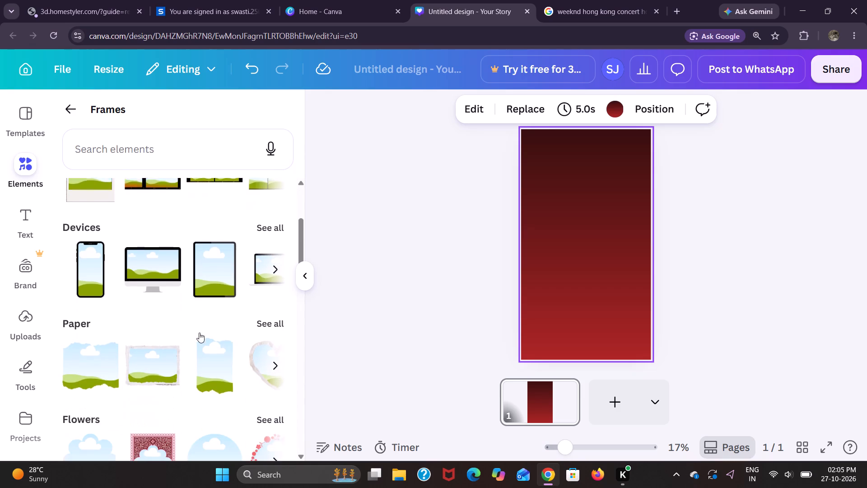
{"action": "scroll", "coordinate": [199, 333], "scroll_direction": "down", "scroll_amount": 3}
{"action": "left_click", "coordinate": [272, 318]}
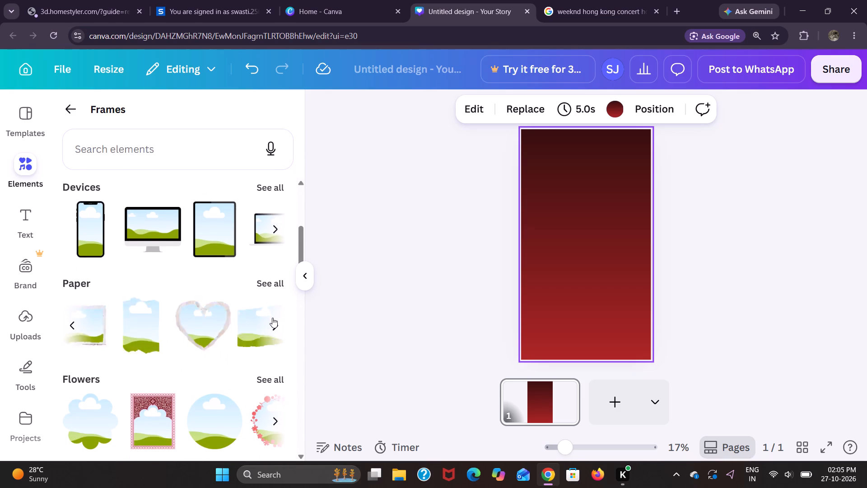
{"action": "left_click", "coordinate": [267, 277]}
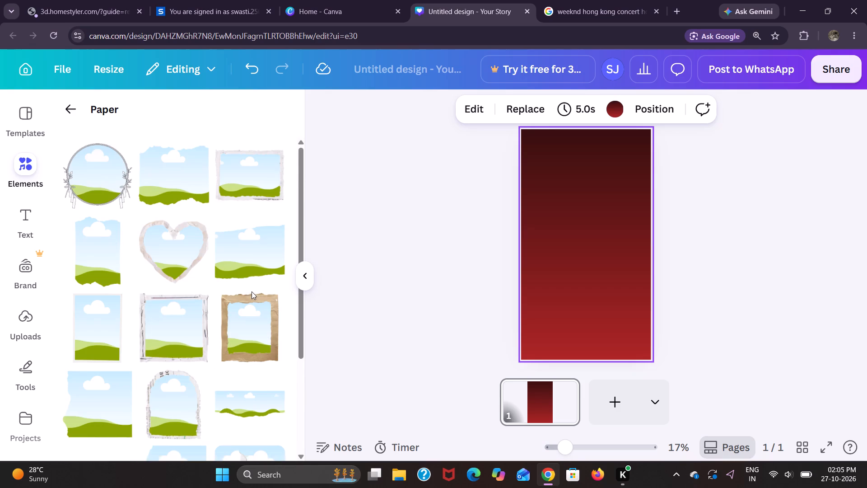
{"action": "scroll", "coordinate": [252, 291], "scroll_direction": "down", "scroll_amount": 4}
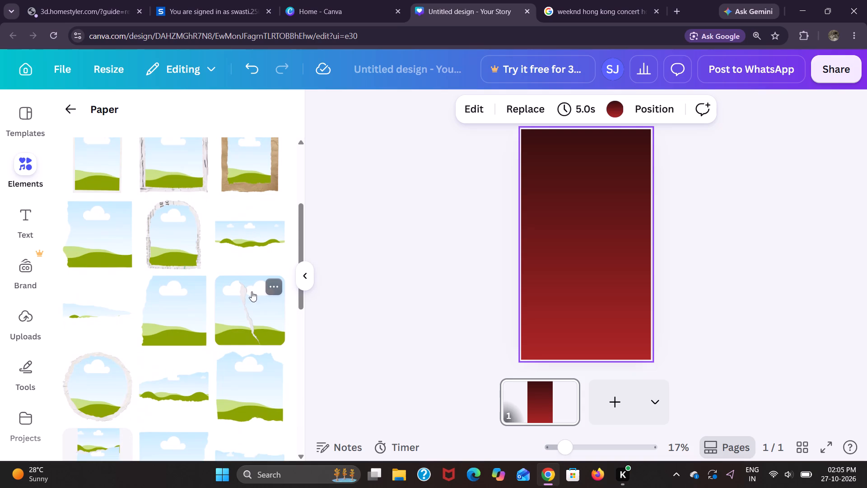
{"action": "scroll", "coordinate": [252, 291], "scroll_direction": "down", "scroll_amount": 3}
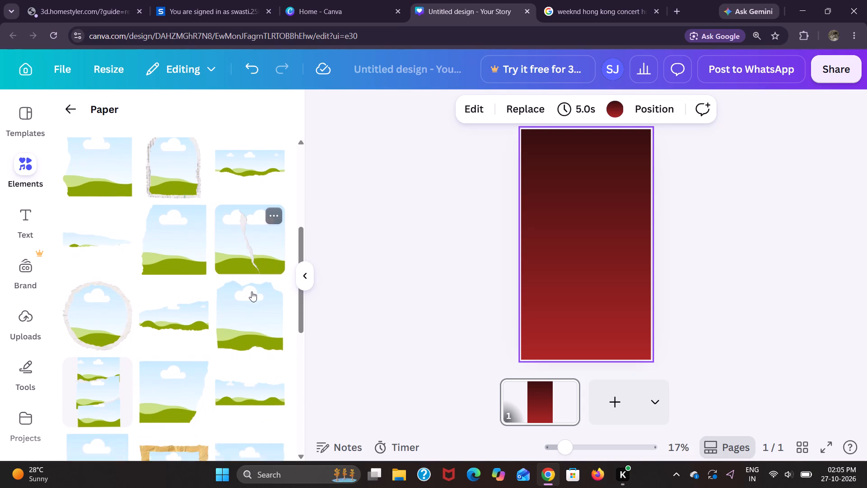
{"action": "scroll", "coordinate": [252, 291], "scroll_direction": "down", "scroll_amount": 2}
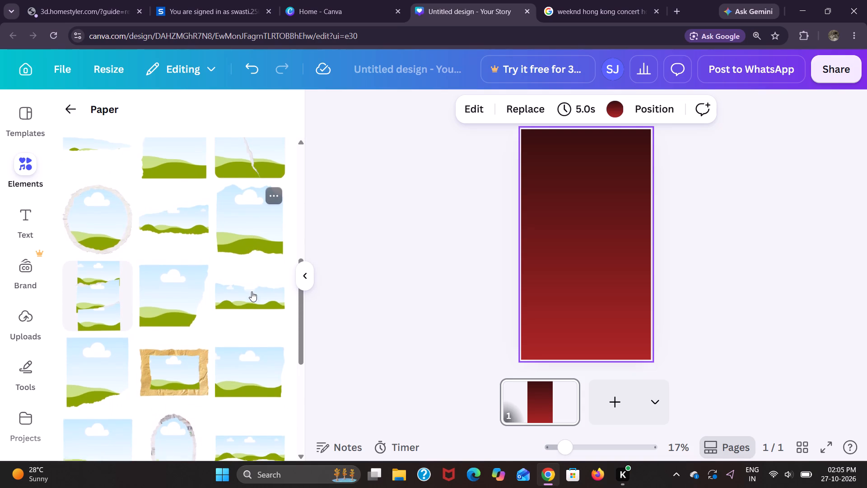
{"action": "scroll", "coordinate": [252, 291], "scroll_direction": "down", "scroll_amount": 1}
{"action": "left_click", "coordinate": [233, 144]}
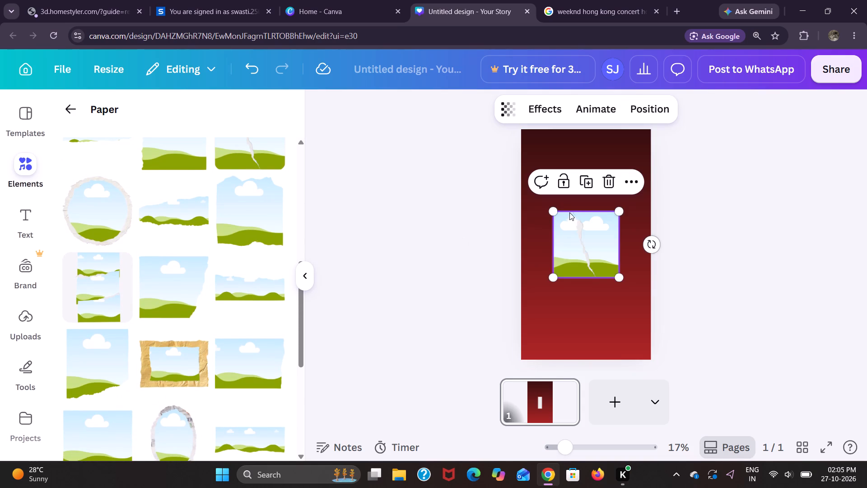
{"action": "left_click_drag", "start_coordinate": [579, 239], "coordinate": [592, 176]}
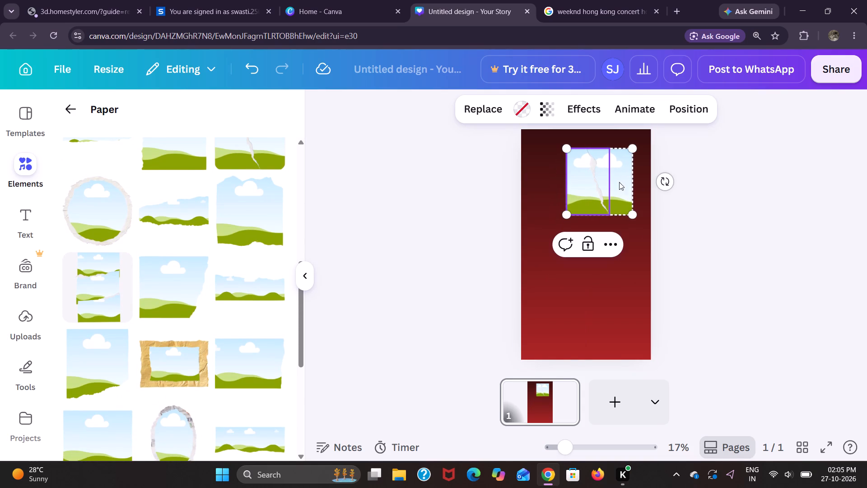
Bring the photo of the singer standing in a leather vest from the image results into the torn frame's left half.
{"action": "left_click", "coordinate": [623, 0]}
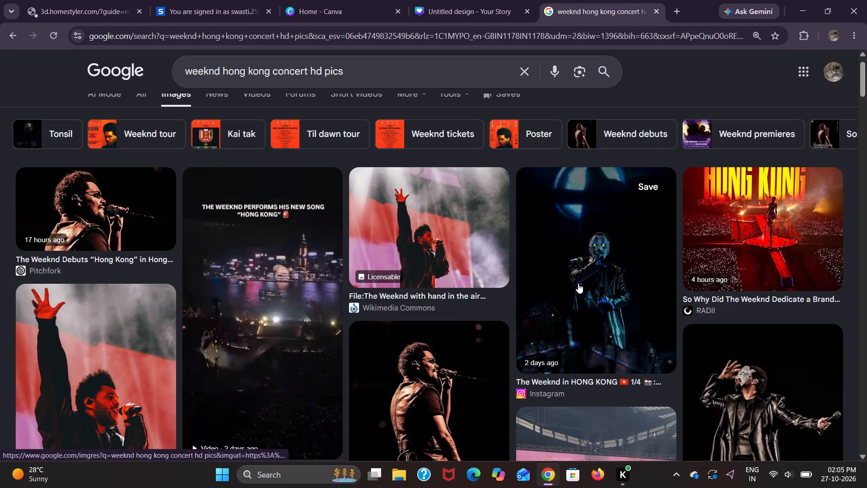
{"action": "scroll", "coordinate": [564, 299], "scroll_direction": "down", "scroll_amount": 1}
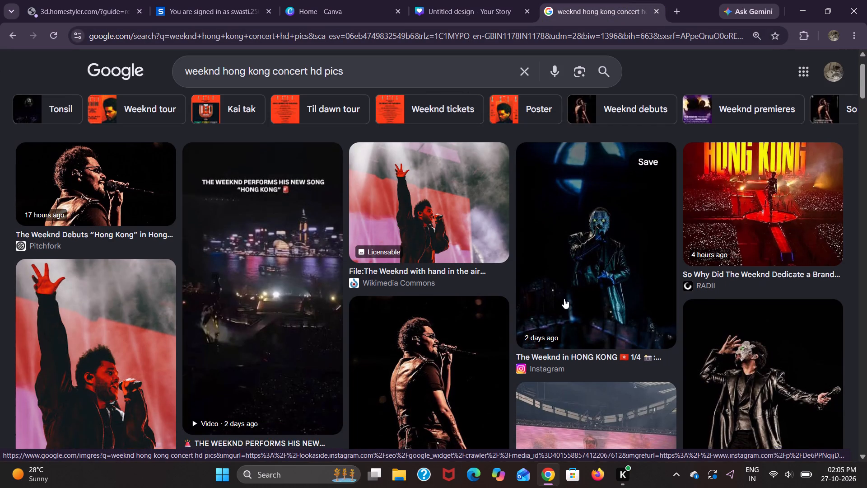
{"action": "scroll", "coordinate": [564, 299], "scroll_direction": "down", "scroll_amount": 1}
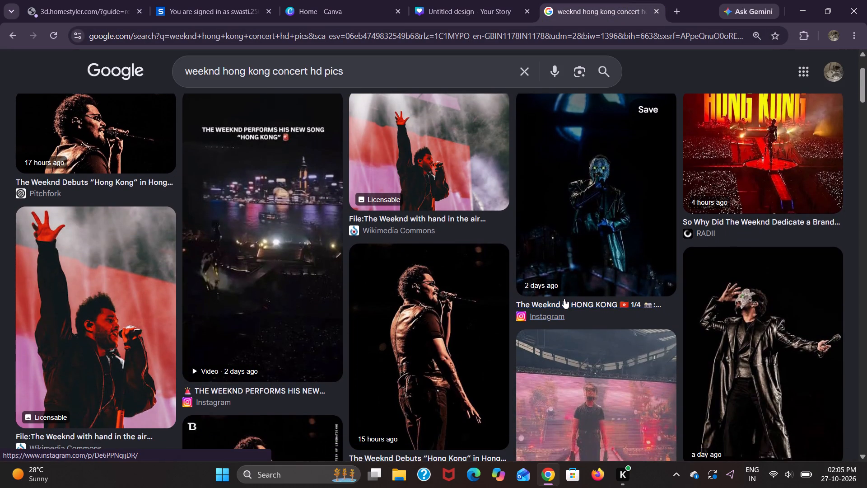
{"action": "left_click_drag", "start_coordinate": [432, 299], "coordinate": [577, 179]}
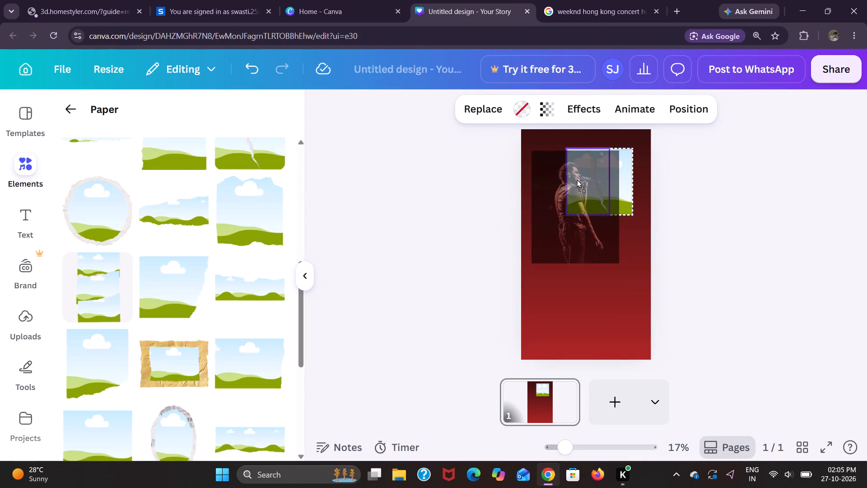
{"action": "left_click_drag", "start_coordinate": [577, 179], "coordinate": [581, 174]}
{"action": "left_click_drag", "start_coordinate": [564, 229], "coordinate": [571, 197]}
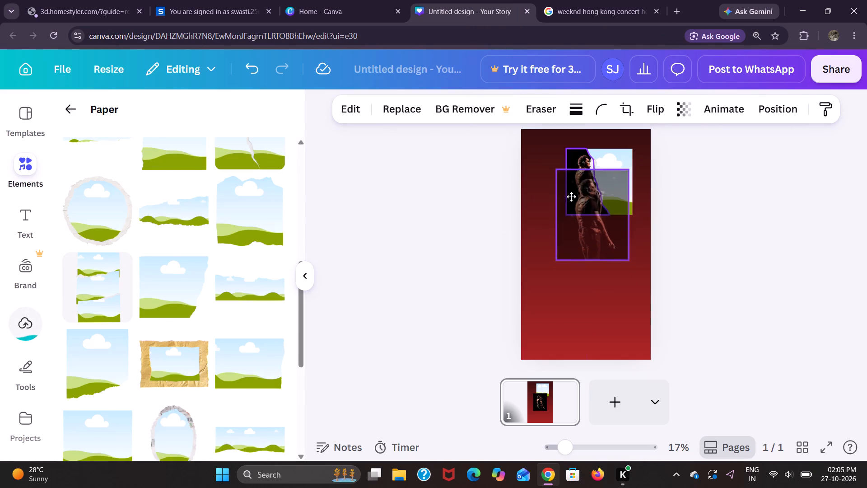
{"action": "left_click_drag", "start_coordinate": [571, 197], "coordinate": [576, 187]}
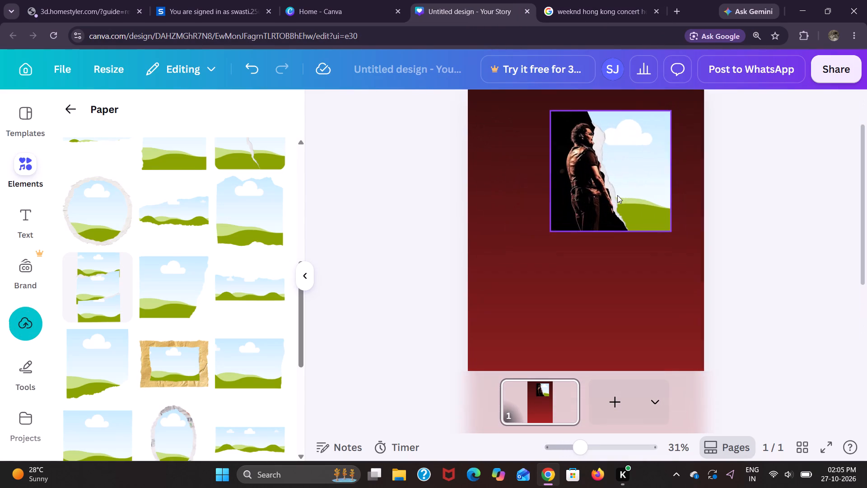
Undo the leather-vest singer photo's placement in the torn frame's left half and put it into the right half instead.
{"action": "left_click_drag", "start_coordinate": [588, 193], "coordinate": [588, 224]}
{"action": "key", "text": "ctrl+z"}
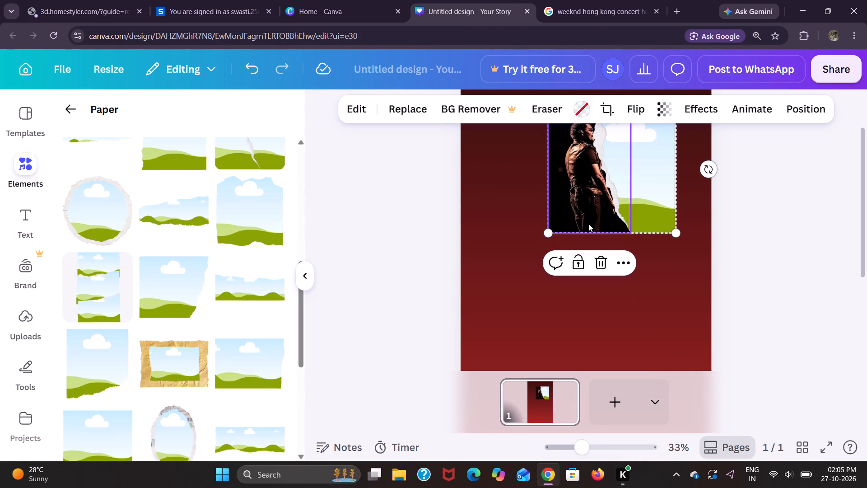
{"action": "key", "text": "ctrl+z"}
{"action": "left_click_drag", "start_coordinate": [561, 304], "coordinate": [625, 195]}
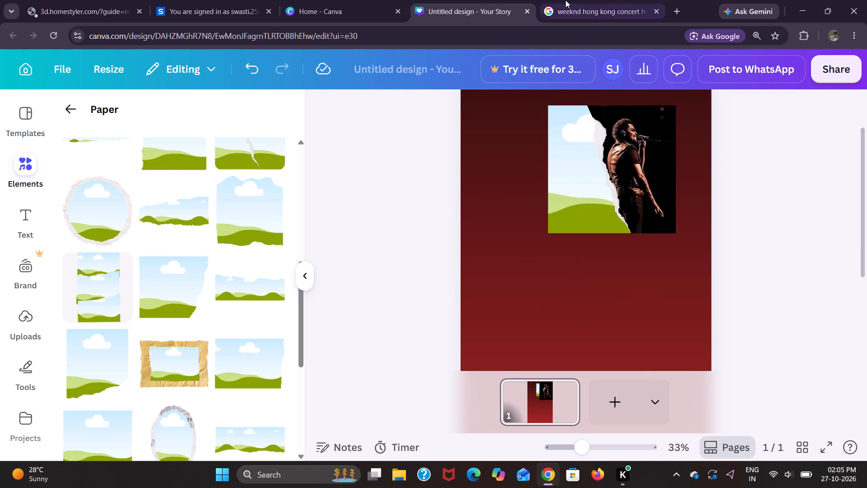
Bring the photo of the masked singer in a long leather coat from the image results into the torn frame's left half.
{"action": "left_click", "coordinate": [601, 0]}
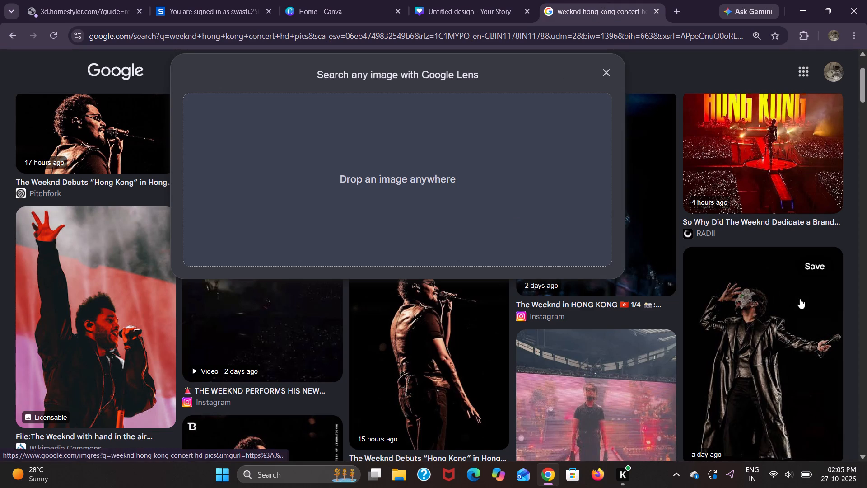
{"action": "scroll", "coordinate": [800, 299], "scroll_direction": "down", "scroll_amount": 6}
{"action": "left_click_drag", "start_coordinate": [800, 193], "coordinate": [587, 117]}
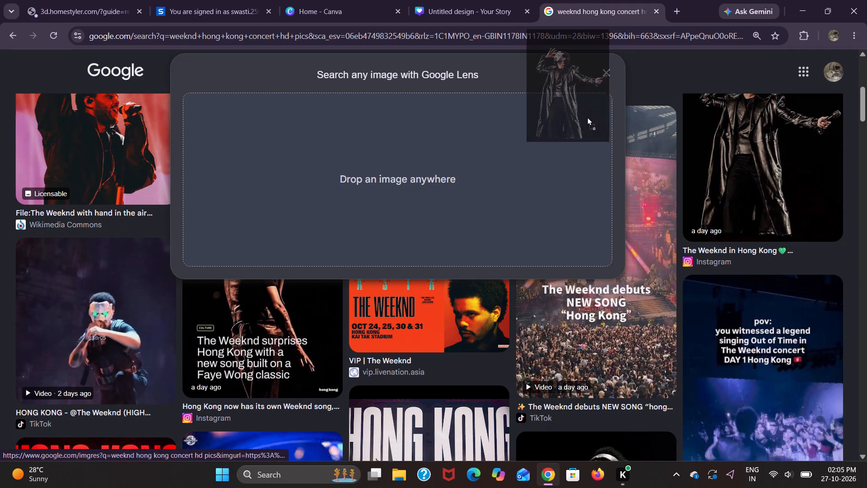
{"action": "left_click_drag", "start_coordinate": [587, 117], "coordinate": [600, 135]}
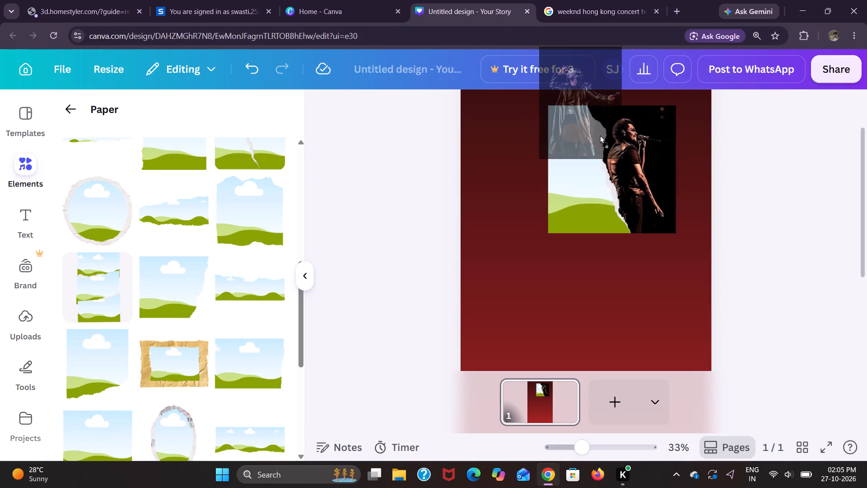
{"action": "left_click_drag", "start_coordinate": [600, 135], "coordinate": [596, 187]}
{"action": "left_click_drag", "start_coordinate": [544, 278], "coordinate": [560, 151]}
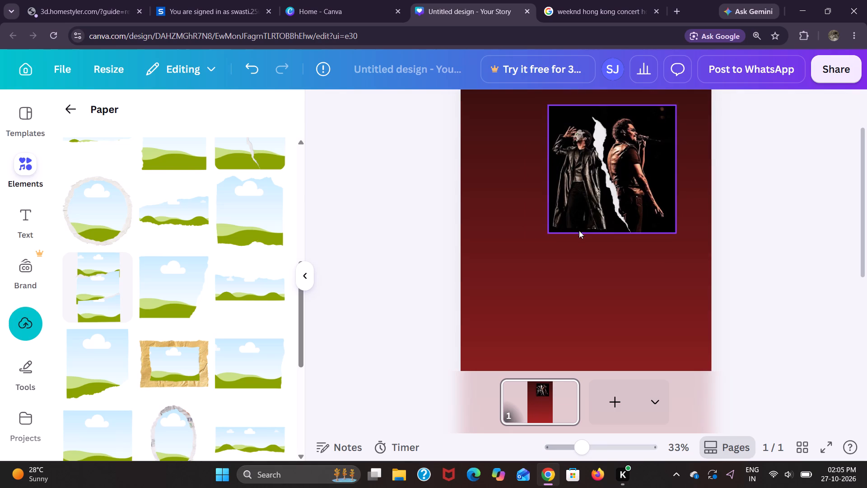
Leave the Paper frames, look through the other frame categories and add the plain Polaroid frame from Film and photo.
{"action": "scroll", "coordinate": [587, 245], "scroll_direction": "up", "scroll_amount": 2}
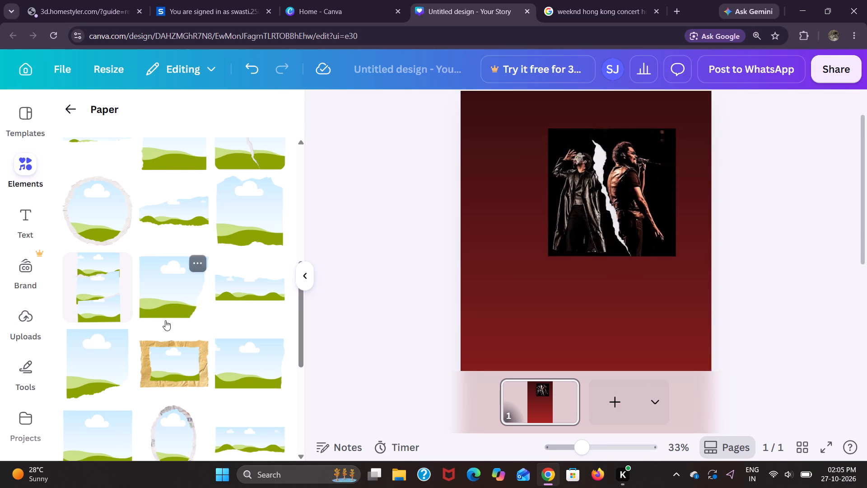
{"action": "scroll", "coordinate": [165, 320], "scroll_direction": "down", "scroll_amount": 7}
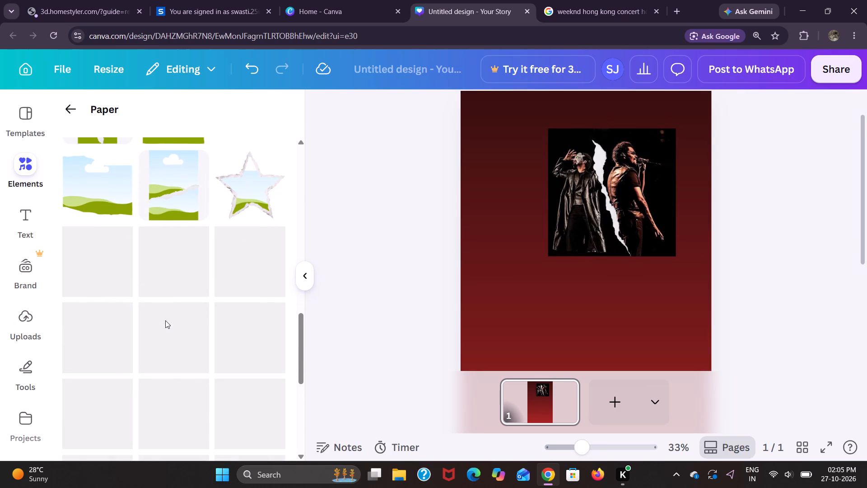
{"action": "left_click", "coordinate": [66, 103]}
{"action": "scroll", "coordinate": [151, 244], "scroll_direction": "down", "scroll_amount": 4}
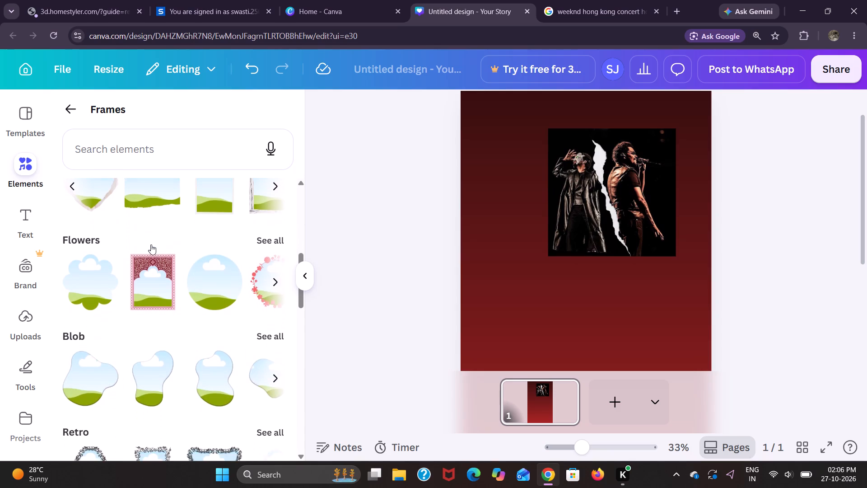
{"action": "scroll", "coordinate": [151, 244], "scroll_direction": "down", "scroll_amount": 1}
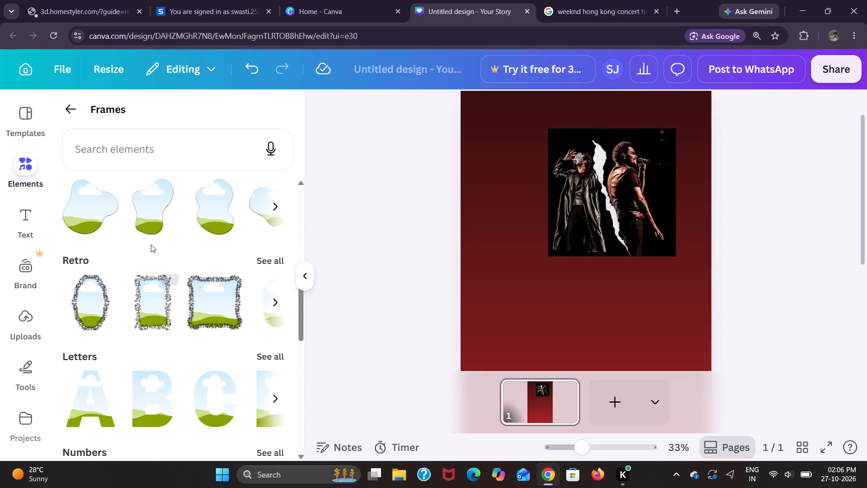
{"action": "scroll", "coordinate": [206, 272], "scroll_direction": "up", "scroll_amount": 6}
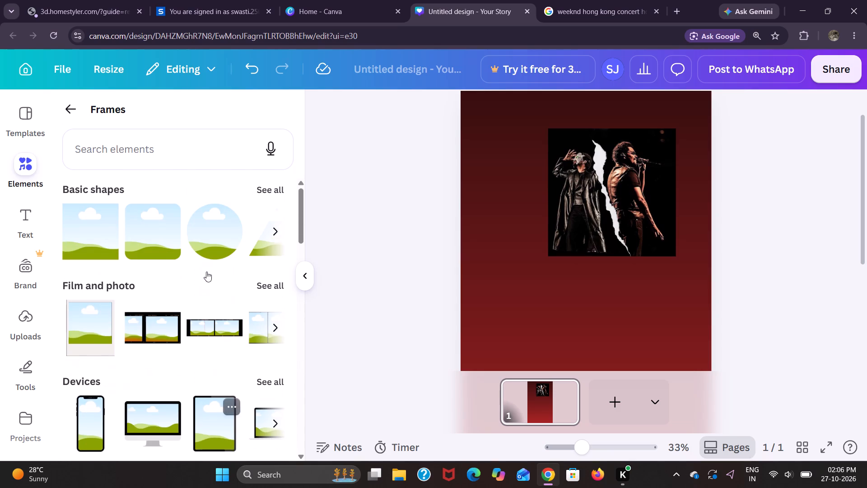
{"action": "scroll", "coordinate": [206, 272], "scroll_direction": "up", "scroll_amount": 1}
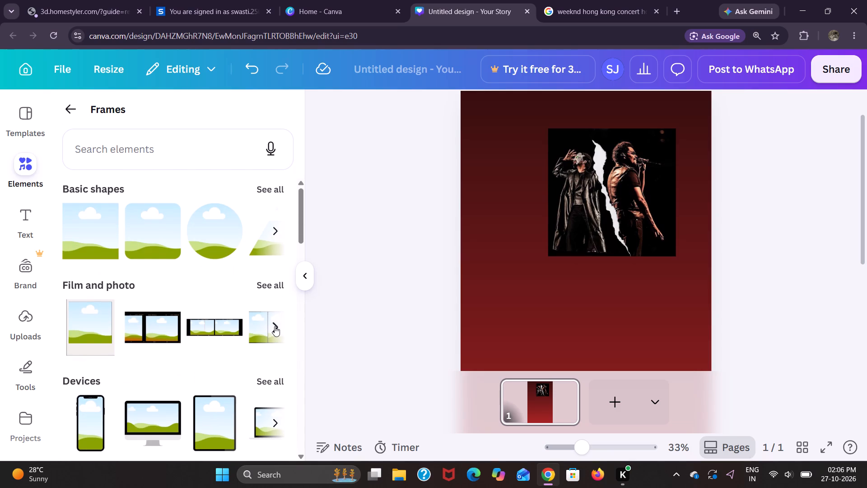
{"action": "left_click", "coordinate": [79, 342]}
Add the vertical four-photo strip frame from the full Film and photo collection.
{"action": "left_click", "coordinate": [264, 274]}
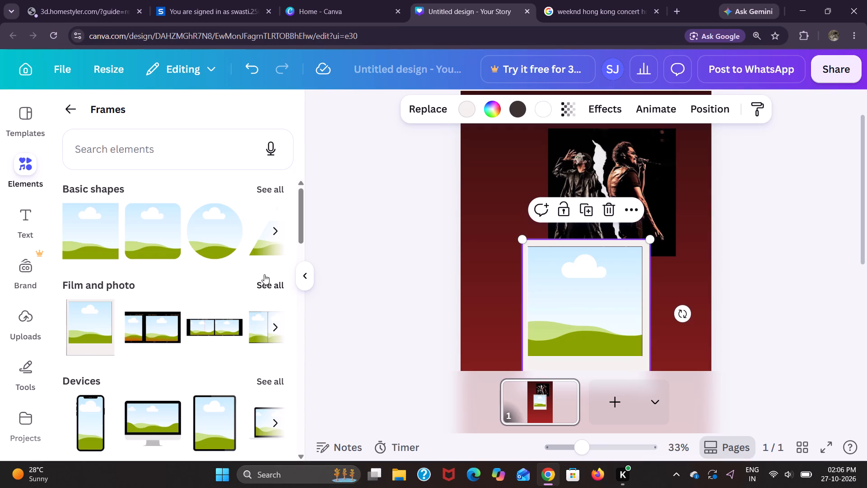
{"action": "scroll", "coordinate": [190, 293], "scroll_direction": "down", "scroll_amount": 3}
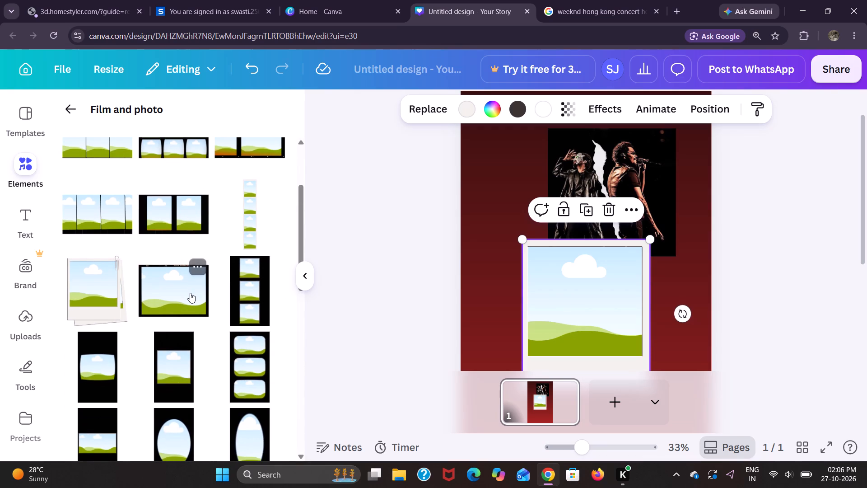
{"action": "scroll", "coordinate": [190, 293], "scroll_direction": "down", "scroll_amount": 1}
{"action": "left_click", "coordinate": [253, 234]}
Add the paper-clipped stacked Polaroid frame and move it to the left side of the page.
{"action": "scroll", "coordinate": [190, 358], "scroll_direction": "down", "scroll_amount": 1}
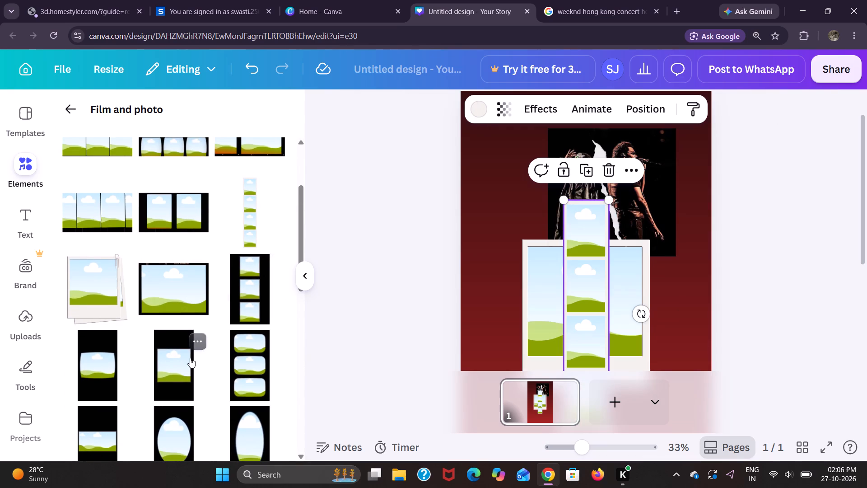
{"action": "scroll", "coordinate": [190, 358], "scroll_direction": "down", "scroll_amount": 1}
{"action": "left_click", "coordinate": [96, 299]}
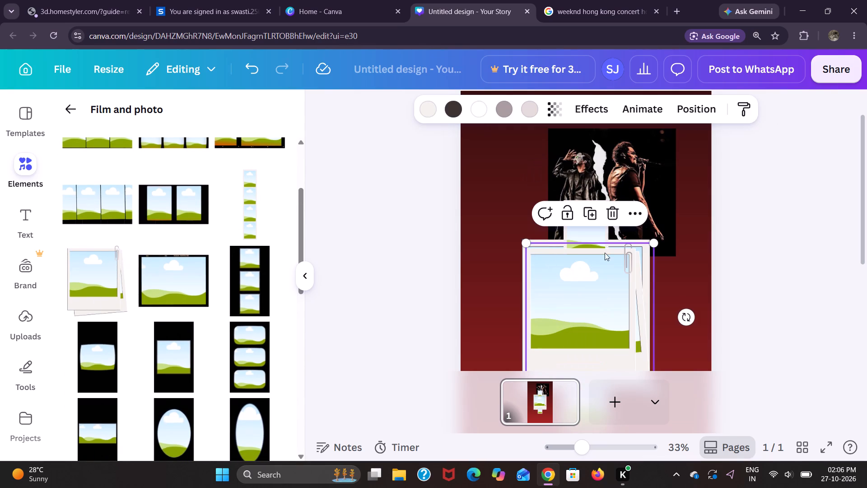
{"action": "left_click_drag", "start_coordinate": [591, 266], "coordinate": [531, 187]}
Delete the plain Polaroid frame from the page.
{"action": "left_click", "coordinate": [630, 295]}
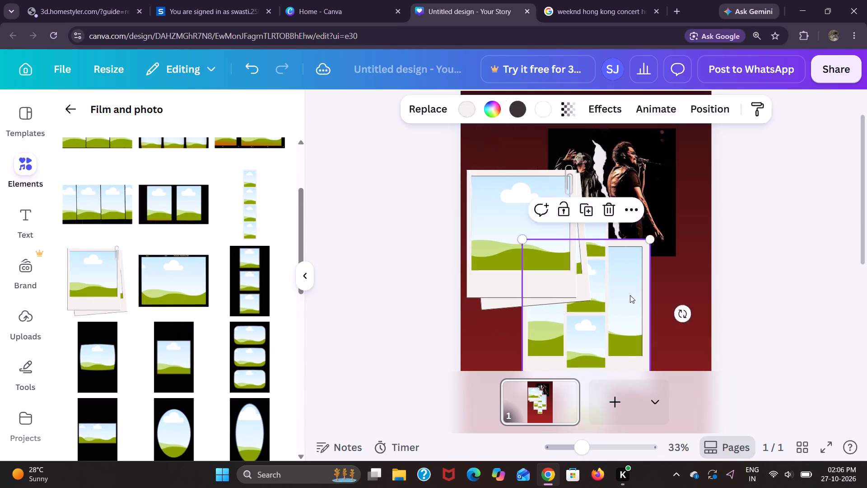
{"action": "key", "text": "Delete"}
Place the four-photo strip along the page's right edge and lower the clipped Polaroid stack on the page's left side.
{"action": "left_click_drag", "start_coordinate": [605, 287], "coordinate": [698, 223]}
{"action": "left_click_drag", "start_coordinate": [577, 257], "coordinate": [584, 301]}
Bring the red stage photo with yellow HONG KONG lettering from the image results into the clipped Polaroid's front frame.
{"action": "left_click", "coordinate": [600, 0]}
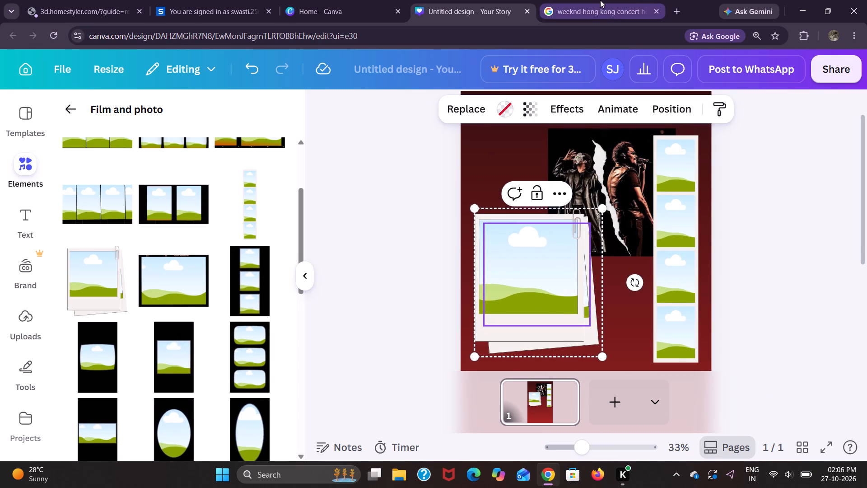
{"action": "scroll", "coordinate": [742, 319], "scroll_direction": "up", "scroll_amount": 1}
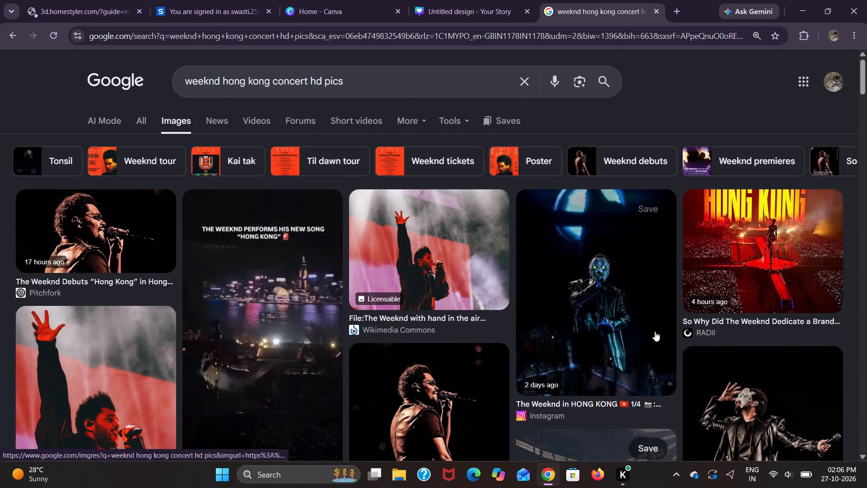
{"action": "left_click_drag", "start_coordinate": [741, 286], "coordinate": [442, 0]}
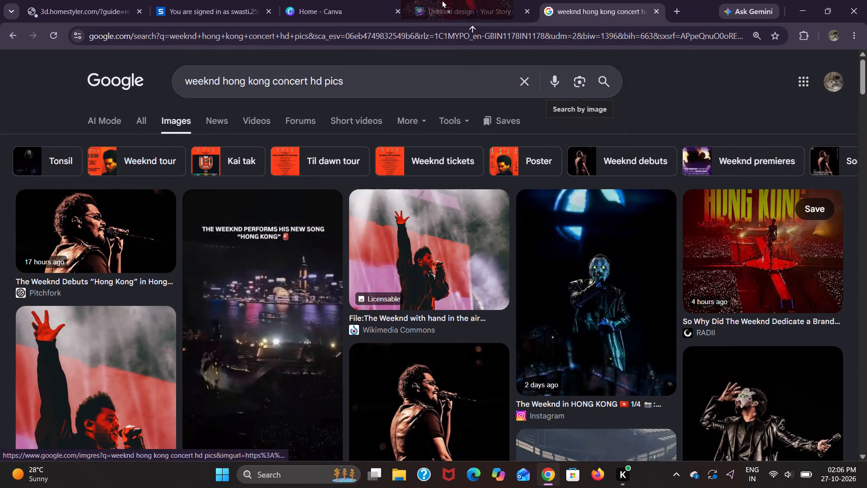
{"action": "left_click_drag", "start_coordinate": [442, 0], "coordinate": [510, 258]}
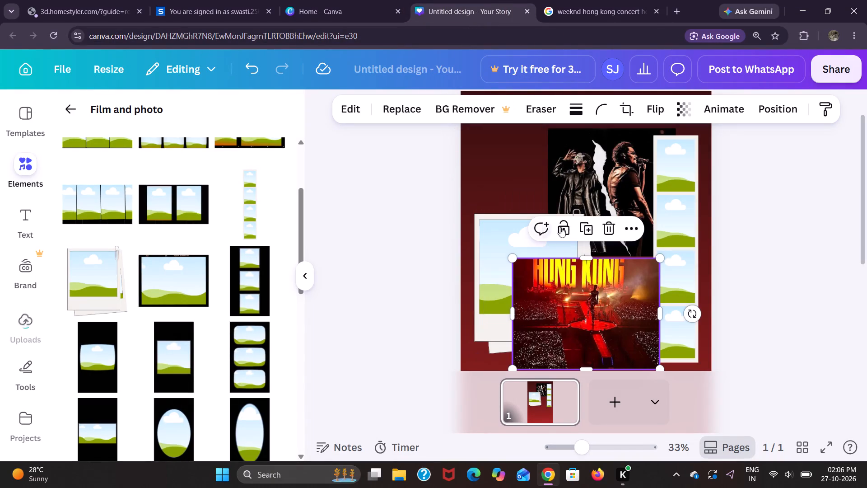
{"action": "left_click_drag", "start_coordinate": [586, 302], "coordinate": [545, 276]}
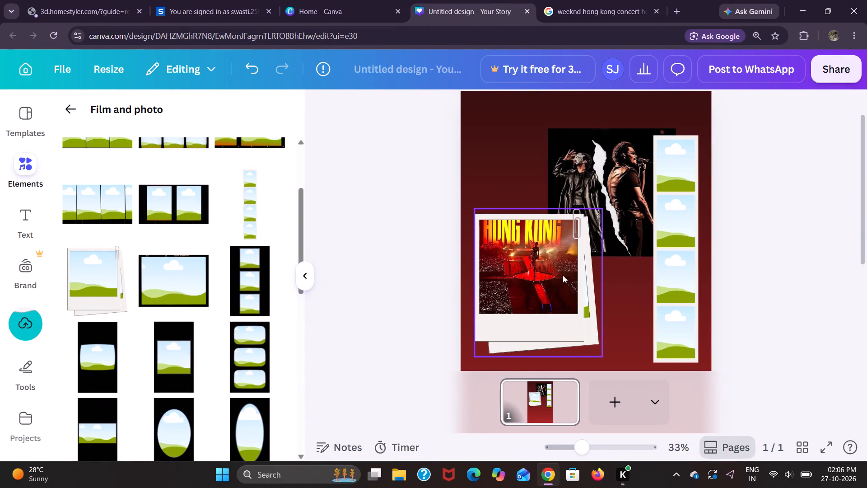
Nudge the clipped Polaroid stack with the stage photo slightly lower on the page.
{"action": "left_click", "coordinate": [543, 258]}
{"action": "left_click_drag", "start_coordinate": [542, 267], "coordinate": [542, 275]}
{"action": "left_click", "coordinate": [542, 275]}
{"action": "left_click", "coordinate": [530, 275]}
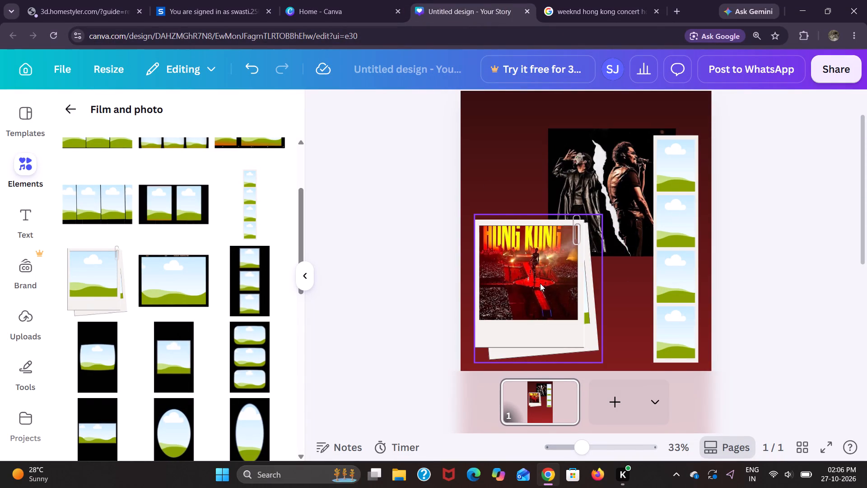
{"action": "left_click", "coordinate": [541, 286]}
Crop the stage photo inside the Polaroid by enlarging it and shifting it slightly left within the frame.
{"action": "double_click", "coordinate": [564, 273]}
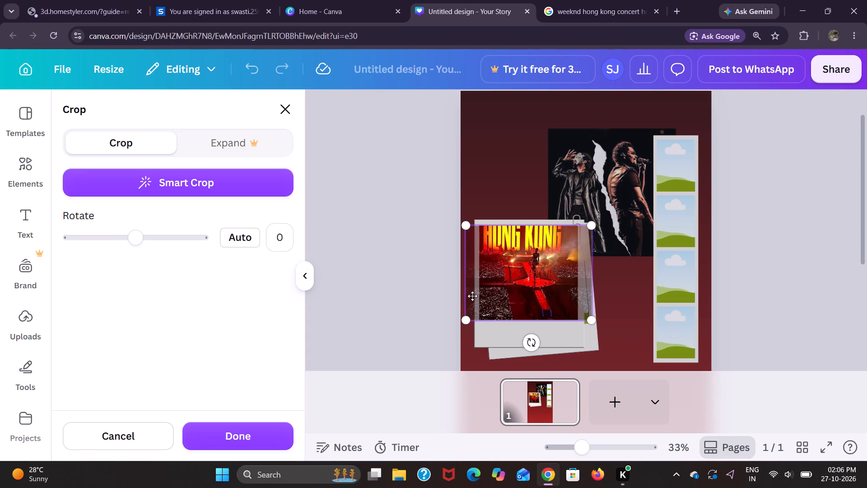
{"action": "left_click_drag", "start_coordinate": [596, 319], "coordinate": [603, 330]}
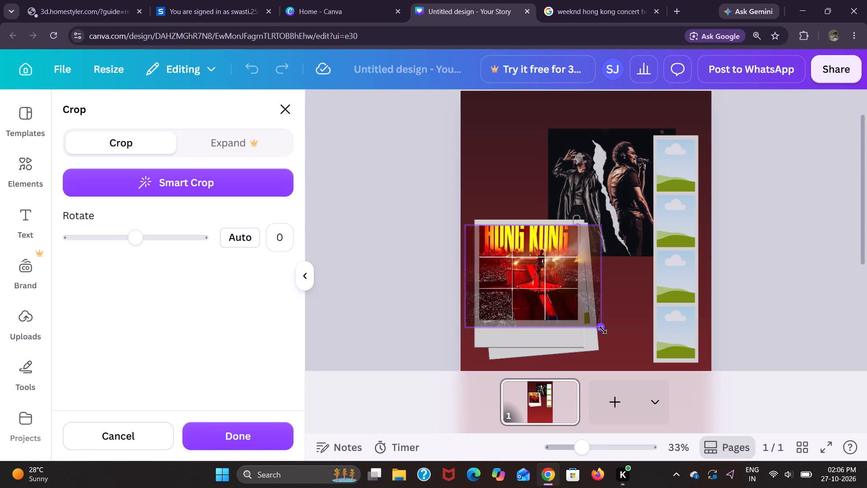
{"action": "left_click_drag", "start_coordinate": [603, 330], "coordinate": [604, 333]}
{"action": "left_click", "coordinate": [604, 333]}
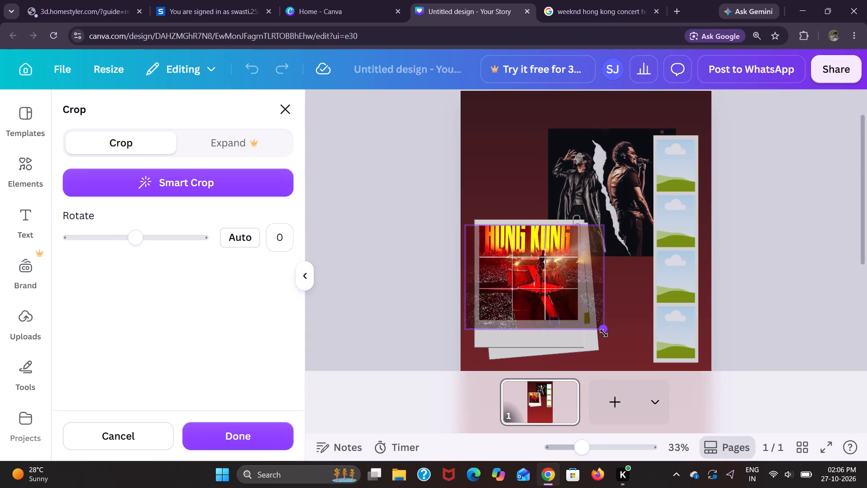
{"action": "left_click_drag", "start_coordinate": [603, 333], "coordinate": [610, 338]}
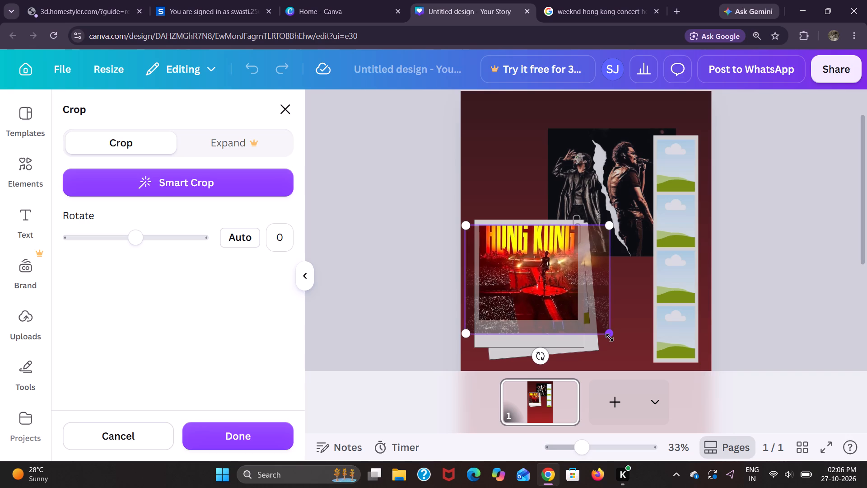
{"action": "left_click_drag", "start_coordinate": [561, 309], "coordinate": [555, 310]}
{"action": "left_click_drag", "start_coordinate": [491, 309], "coordinate": [484, 310]}
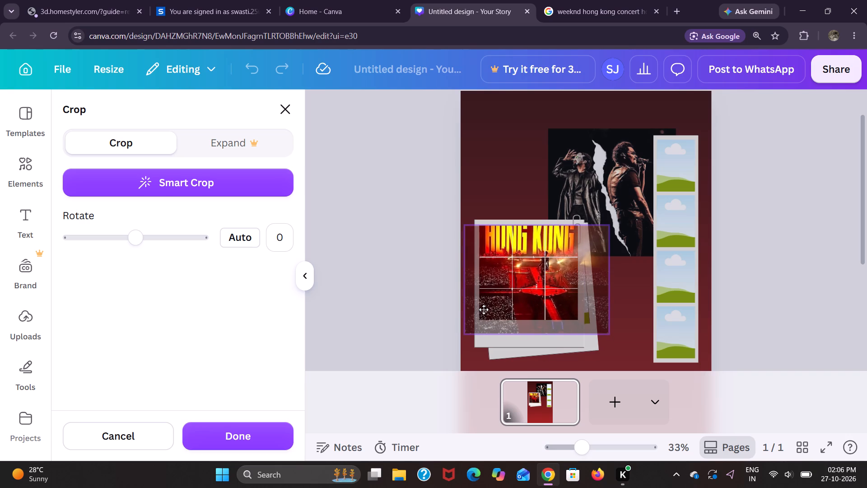
{"action": "left_click_drag", "start_coordinate": [484, 310], "coordinate": [483, 310]}
{"action": "left_click", "coordinate": [860, 250]}
{"action": "left_click", "coordinate": [774, 286]}
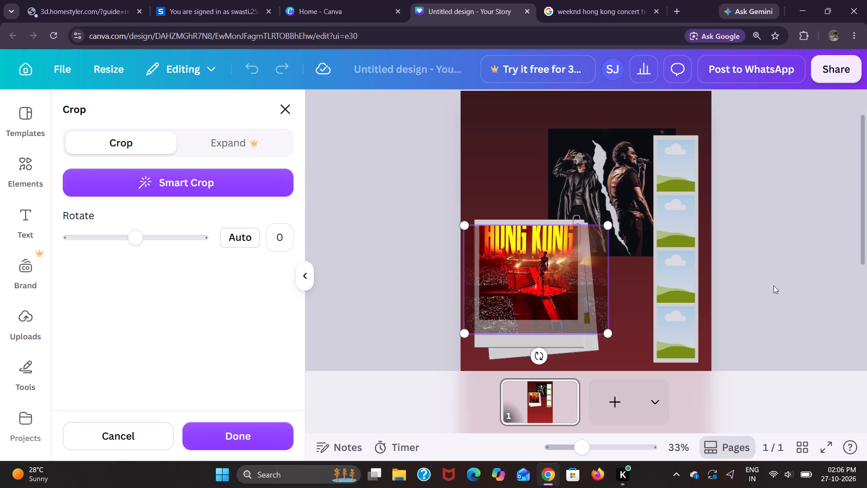
Browse the Weeknd Hong Kong concert image results for another photo to use in the design.
{"action": "left_click", "coordinate": [582, 2]}
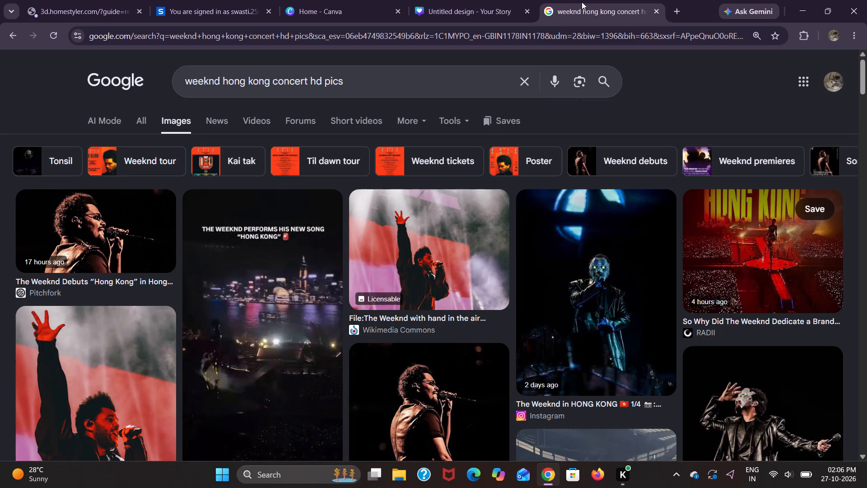
{"action": "scroll", "coordinate": [565, 221], "scroll_direction": "down", "scroll_amount": 9}
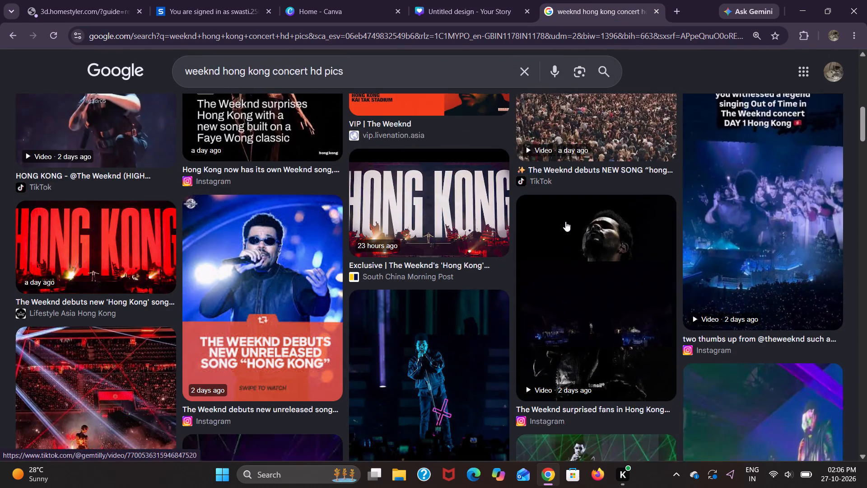
{"action": "scroll", "coordinate": [565, 221], "scroll_direction": "down", "scroll_amount": 4}
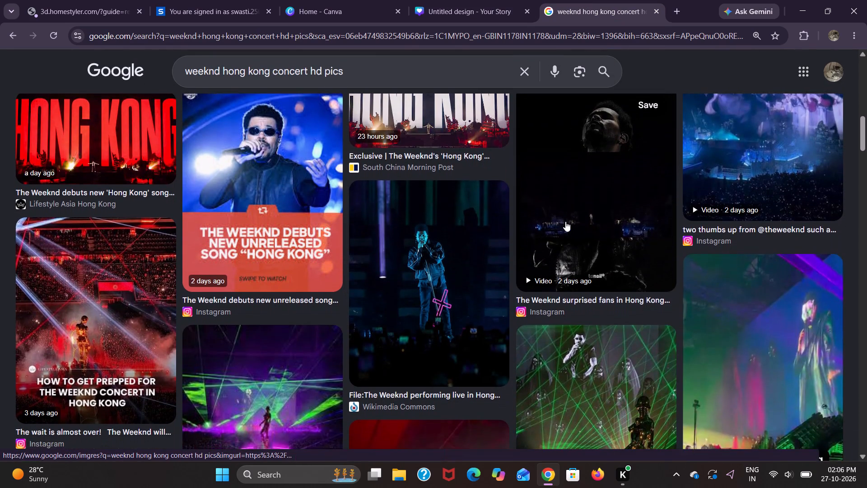
{"action": "scroll", "coordinate": [565, 221], "scroll_direction": "down", "scroll_amount": 2}
{"action": "scroll", "coordinate": [551, 261], "scroll_direction": "up", "scroll_amount": 1}
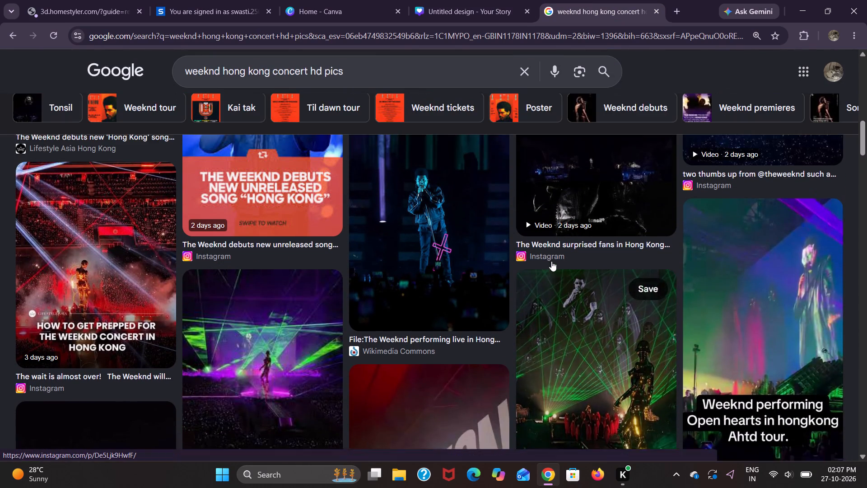
{"action": "scroll", "coordinate": [551, 261], "scroll_direction": "up", "scroll_amount": 1}
{"action": "scroll", "coordinate": [551, 261], "scroll_direction": "down", "scroll_amount": 6}
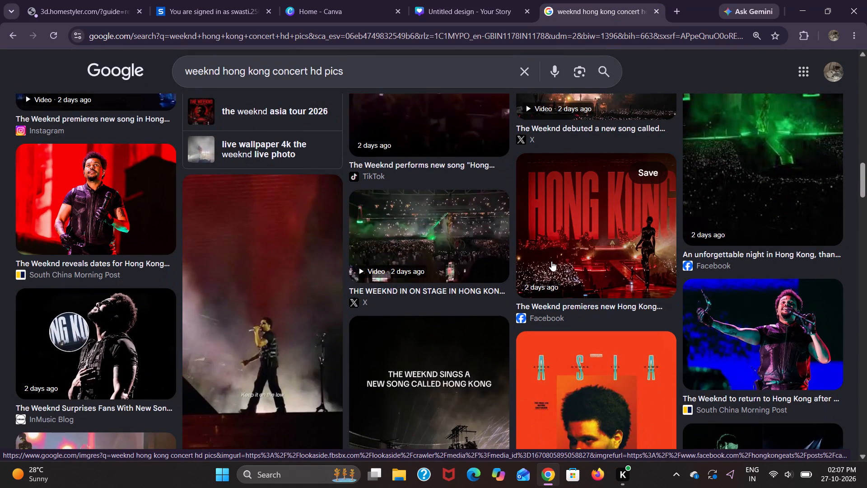
{"action": "scroll", "coordinate": [551, 261], "scroll_direction": "down", "scroll_amount": 1}
{"action": "scroll", "coordinate": [592, 260], "scroll_direction": "down", "scroll_amount": 2}
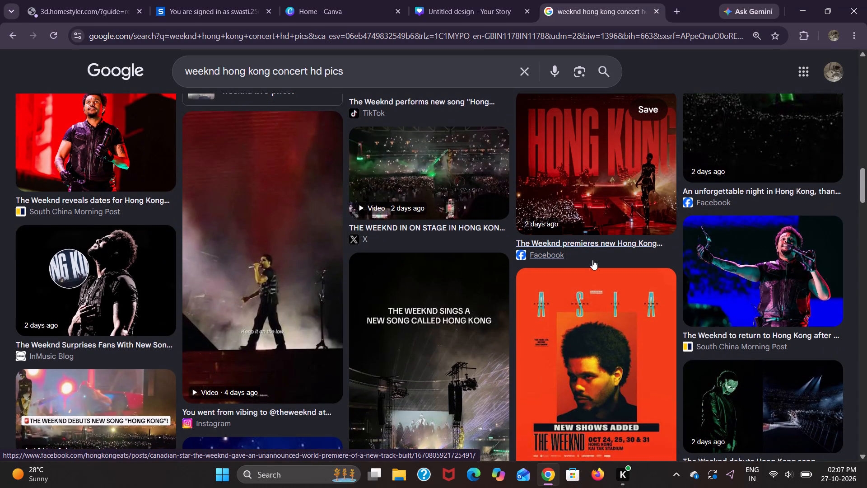
{"action": "scroll", "coordinate": [592, 260], "scroll_direction": "down", "scroll_amount": 6}
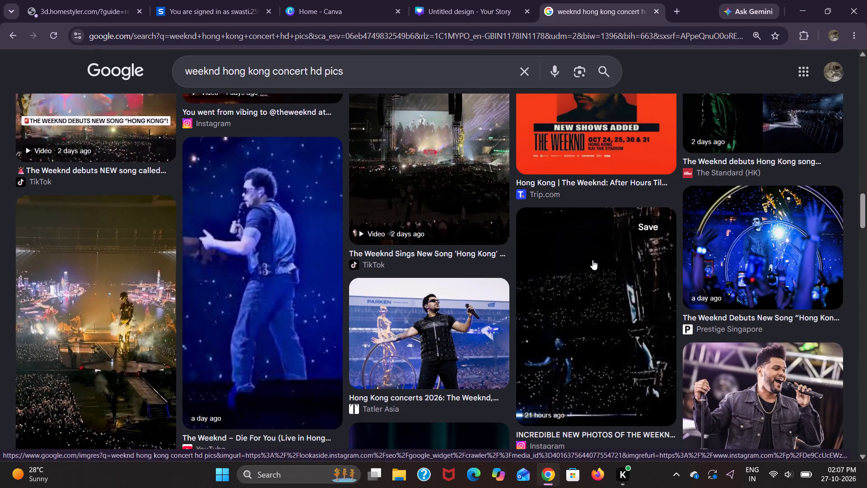
{"action": "scroll", "coordinate": [592, 260], "scroll_direction": "down", "scroll_amount": 1}
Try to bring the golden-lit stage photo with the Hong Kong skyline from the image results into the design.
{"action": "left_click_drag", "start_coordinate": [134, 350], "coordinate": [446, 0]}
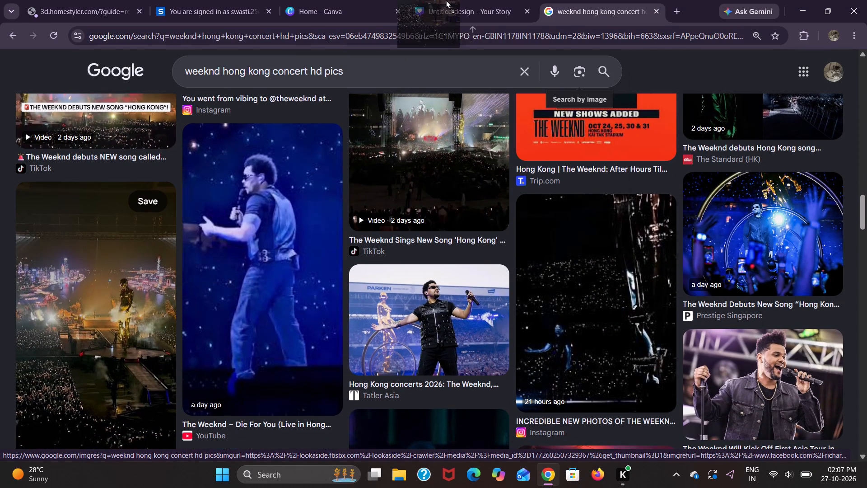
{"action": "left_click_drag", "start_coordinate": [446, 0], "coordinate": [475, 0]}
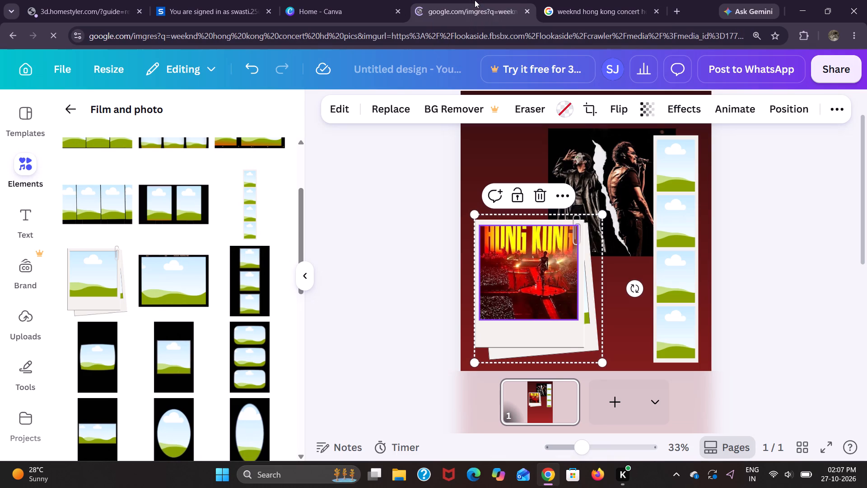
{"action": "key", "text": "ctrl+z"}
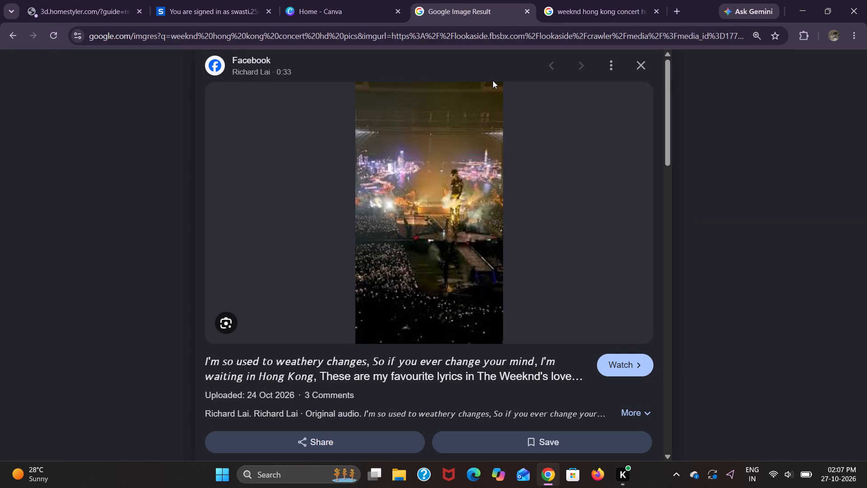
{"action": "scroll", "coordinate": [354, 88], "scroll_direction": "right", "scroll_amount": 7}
Bring the dark concert crowd photo from the image results into the clipped Polaroid's back frame.
{"action": "left_click", "coordinate": [611, 0]}
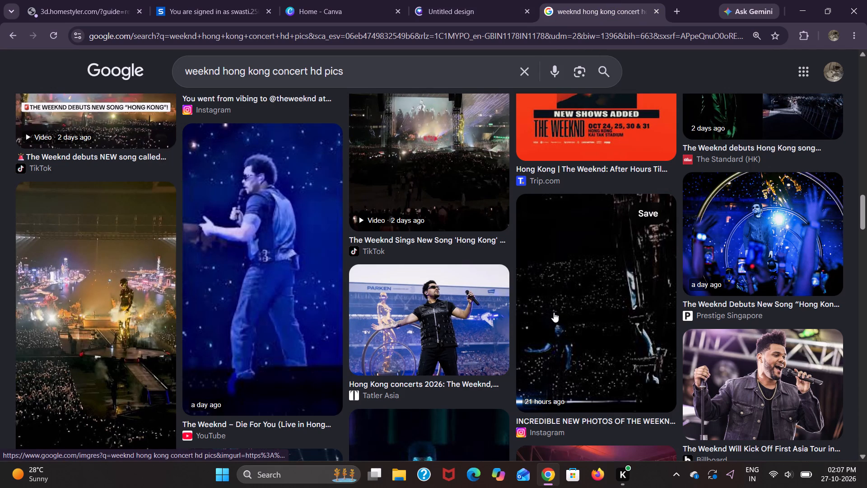
{"action": "left_click_drag", "start_coordinate": [554, 312], "coordinate": [442, 10]}
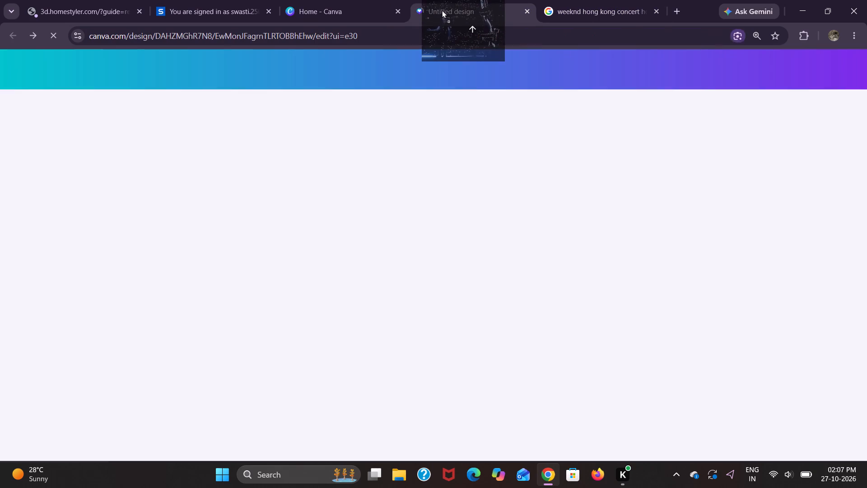
{"action": "left_click_drag", "start_coordinate": [442, 10], "coordinate": [445, 254]}
{"action": "left_click_drag", "start_coordinate": [471, 250], "coordinate": [456, 238]}
{"action": "left_click", "coordinate": [609, 239]}
Move the four-photo strip lower along the page's right edge, so its top sits near the torn-paper photo's bottom edge.
{"action": "left_click_drag", "start_coordinate": [528, 191], "coordinate": [527, 229]}
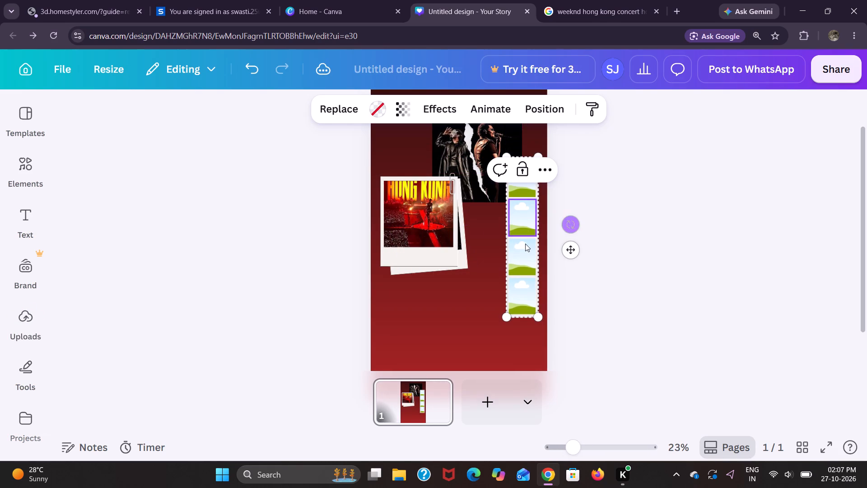
{"action": "left_click_drag", "start_coordinate": [514, 247], "coordinate": [510, 286]}
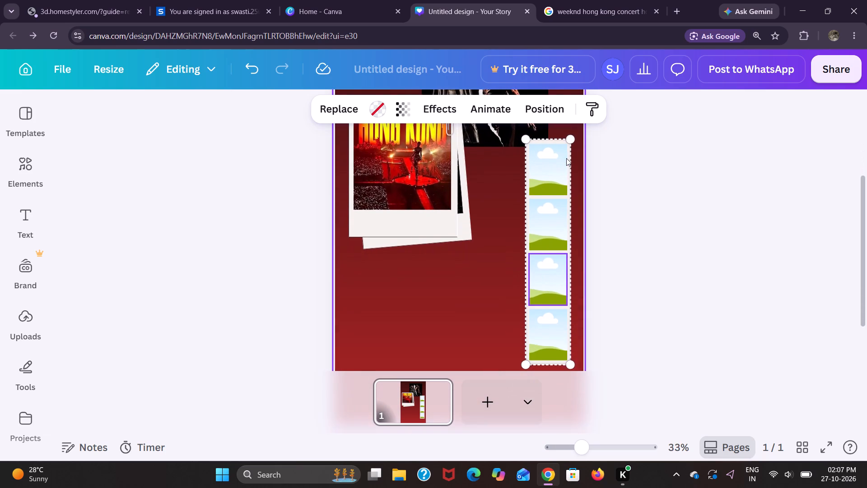
Bring the blue-lit photo of the masked singer from the image results into the photo strip's third frame.
{"action": "left_click", "coordinate": [592, 0]}
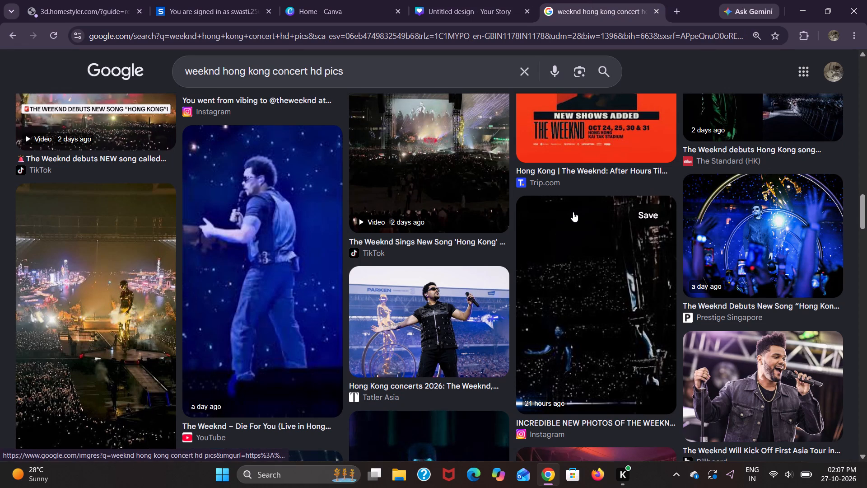
{"action": "key", "text": "ctrl+equal"}
{"action": "scroll", "coordinate": [573, 212], "scroll_direction": "up", "scroll_amount": 11}
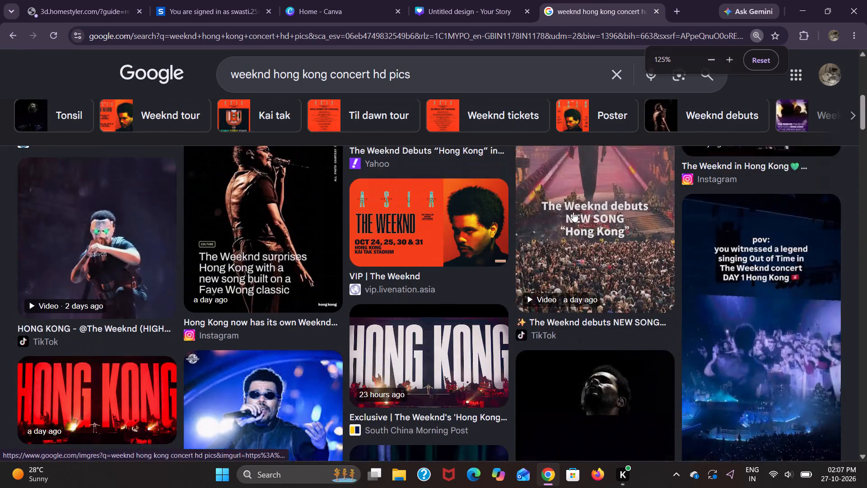
{"action": "scroll", "coordinate": [573, 212], "scroll_direction": "up", "scroll_amount": 10}
{"action": "scroll", "coordinate": [561, 284], "scroll_direction": "down", "scroll_amount": 1}
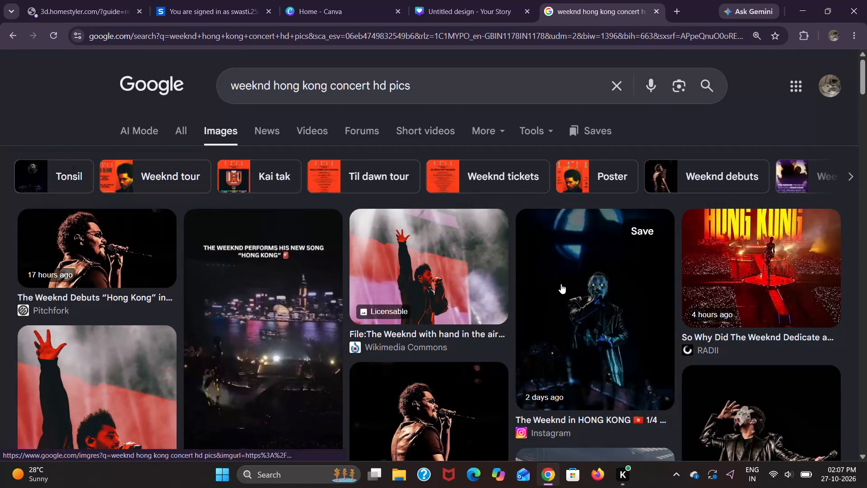
{"action": "scroll", "coordinate": [561, 284], "scroll_direction": "down", "scroll_amount": 1}
{"action": "left_click_drag", "start_coordinate": [612, 288], "coordinate": [494, 0]}
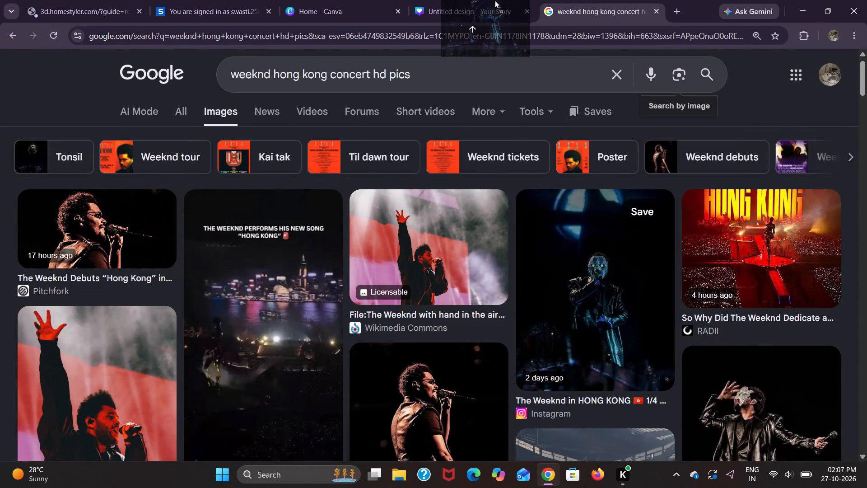
{"action": "left_click_drag", "start_coordinate": [494, 0], "coordinate": [562, 242]}
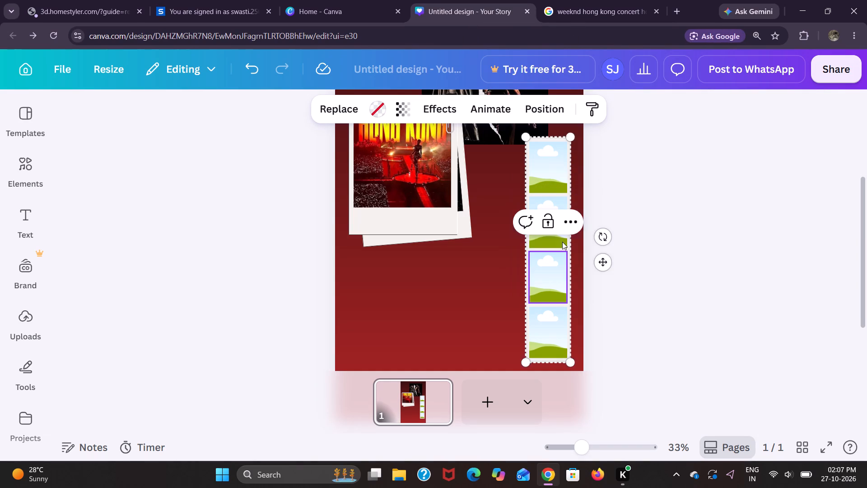
{"action": "left_click_drag", "start_coordinate": [505, 235], "coordinate": [537, 265]}
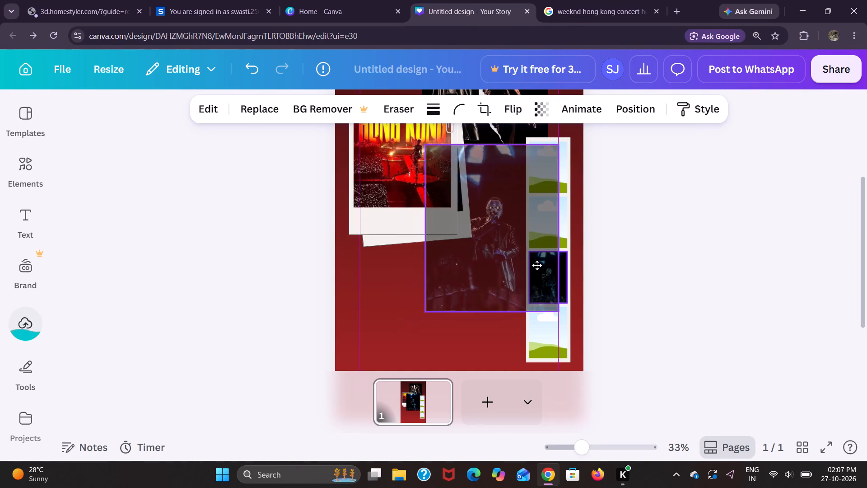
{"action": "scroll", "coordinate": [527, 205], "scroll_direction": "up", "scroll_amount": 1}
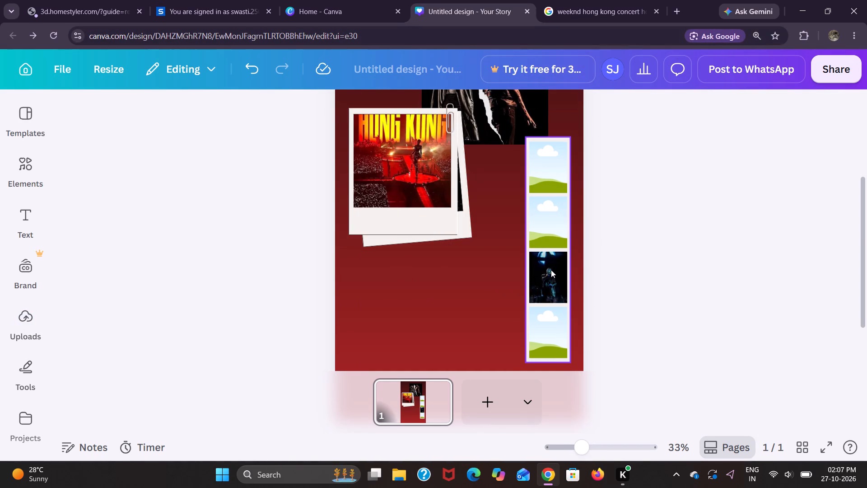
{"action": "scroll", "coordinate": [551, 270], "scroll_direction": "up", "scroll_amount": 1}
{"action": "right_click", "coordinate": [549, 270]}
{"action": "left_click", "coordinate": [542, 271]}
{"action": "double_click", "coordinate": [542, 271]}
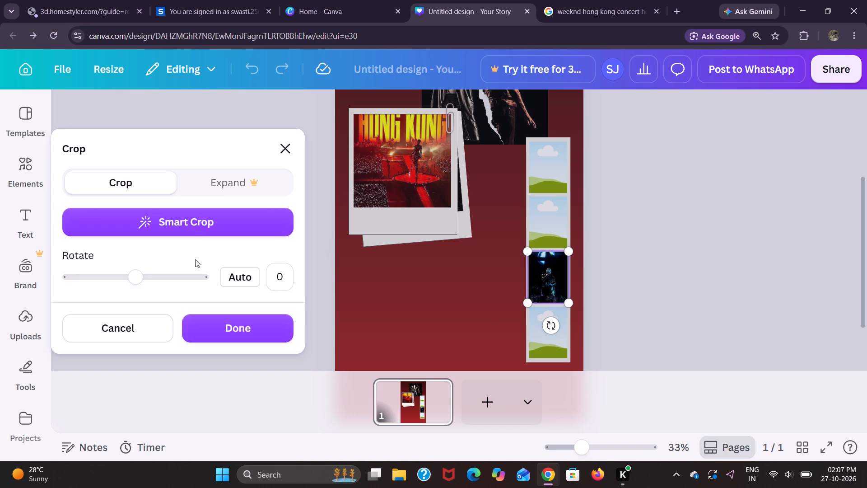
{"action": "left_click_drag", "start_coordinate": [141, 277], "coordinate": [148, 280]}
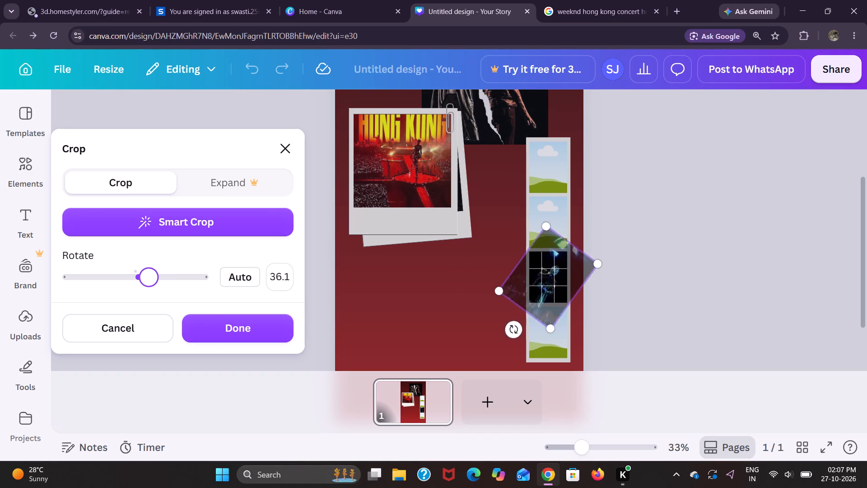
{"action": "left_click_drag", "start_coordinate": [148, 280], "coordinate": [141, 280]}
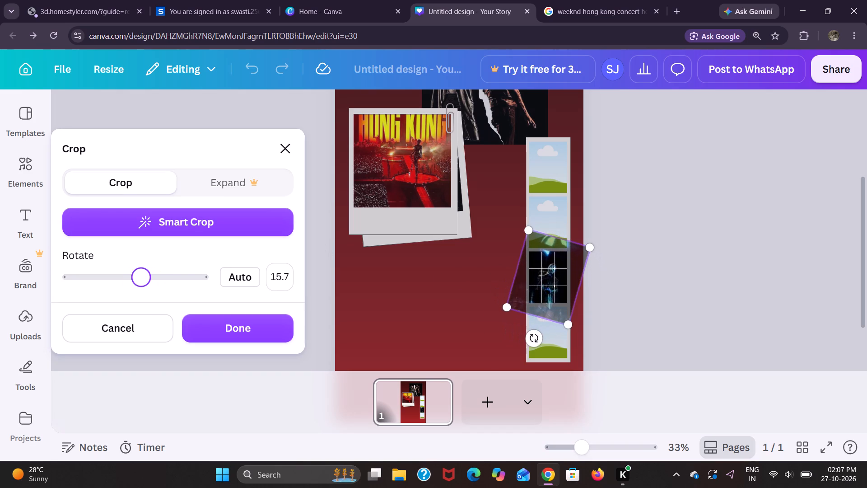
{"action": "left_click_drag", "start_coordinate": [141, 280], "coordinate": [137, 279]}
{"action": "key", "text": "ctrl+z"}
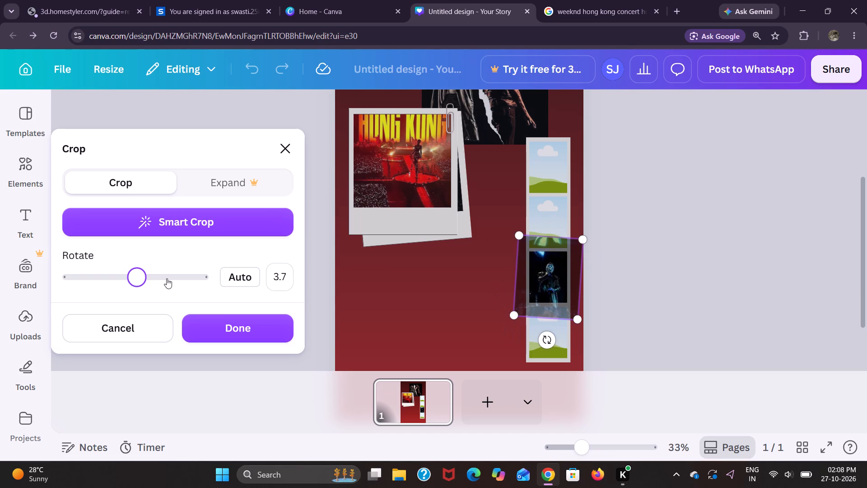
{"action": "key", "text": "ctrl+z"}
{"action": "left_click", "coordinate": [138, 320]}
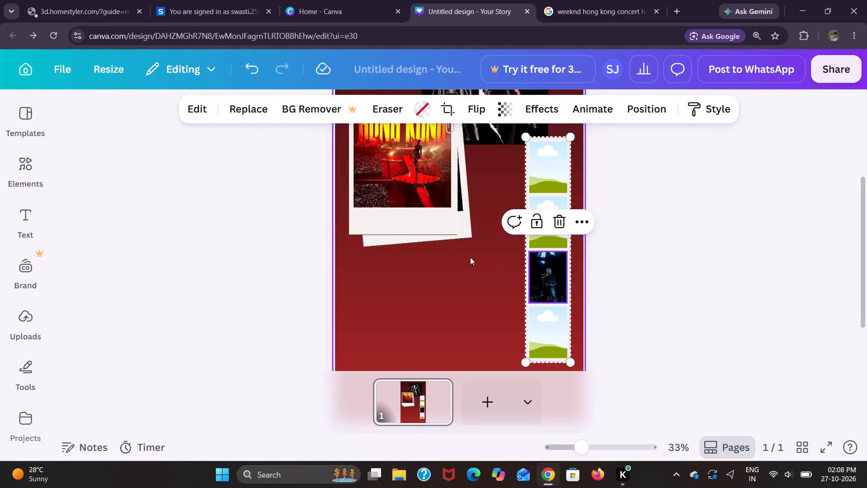
Crop the masked singer photo in the strip's third frame by enlarging it and shifting it slightly upward.
{"action": "double_click", "coordinate": [540, 257]}
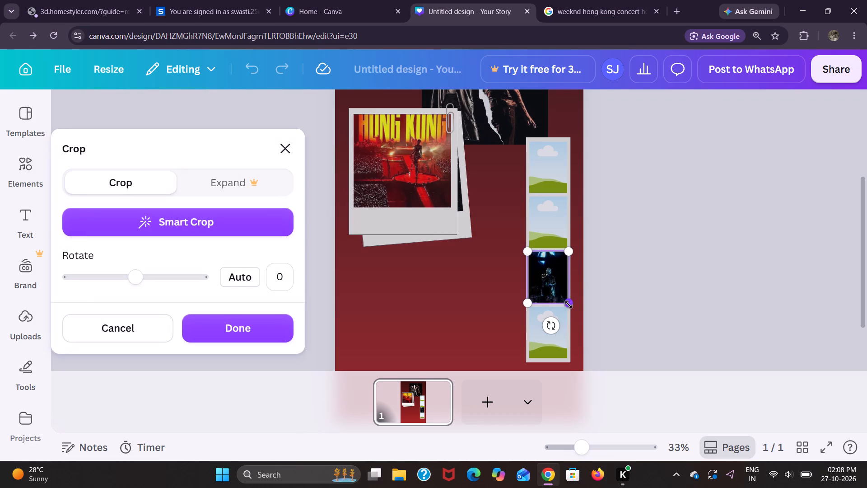
{"action": "left_click_drag", "start_coordinate": [569, 305], "coordinate": [586, 313]}
{"action": "left_click_drag", "start_coordinate": [561, 287], "coordinate": [550, 269]}
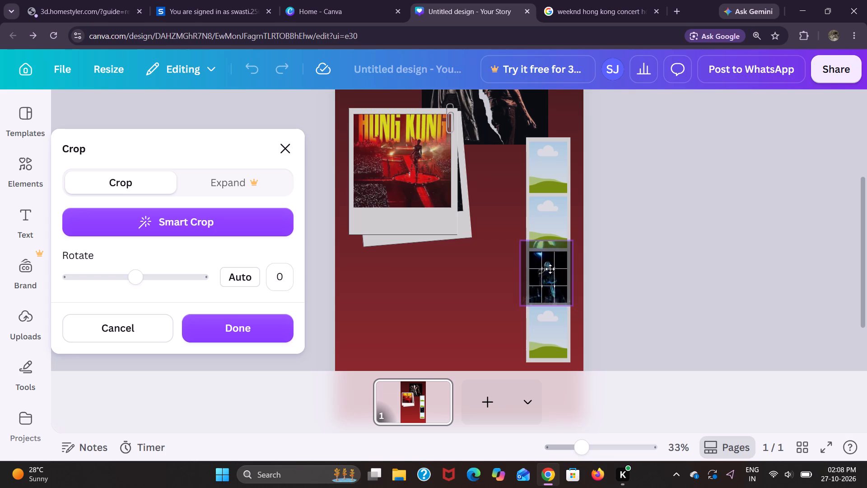
{"action": "left_click_drag", "start_coordinate": [550, 269], "coordinate": [550, 268]}
{"action": "left_click_drag", "start_coordinate": [577, 309], "coordinate": [584, 310]}
{"action": "left_click_drag", "start_coordinate": [560, 284], "coordinate": [560, 281]}
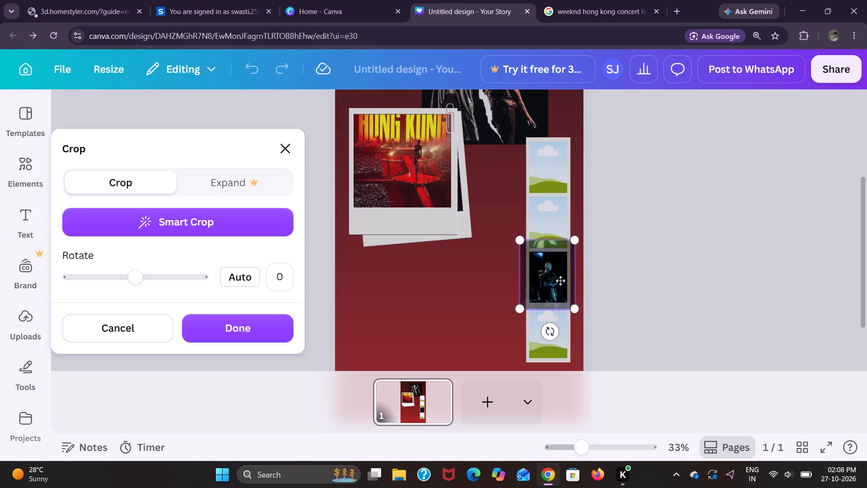
{"action": "left_click_drag", "start_coordinate": [560, 281], "coordinate": [562, 272]}
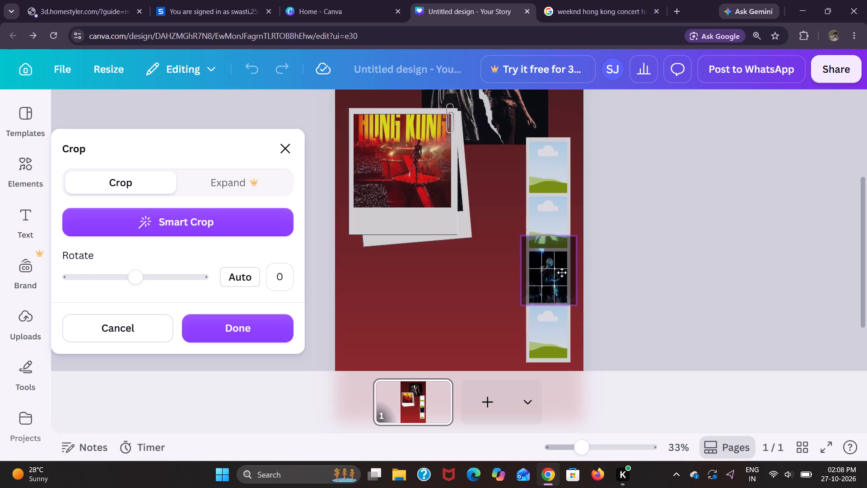
{"action": "left_click_drag", "start_coordinate": [562, 272], "coordinate": [562, 273]}
{"action": "left_click", "coordinate": [615, 267]}
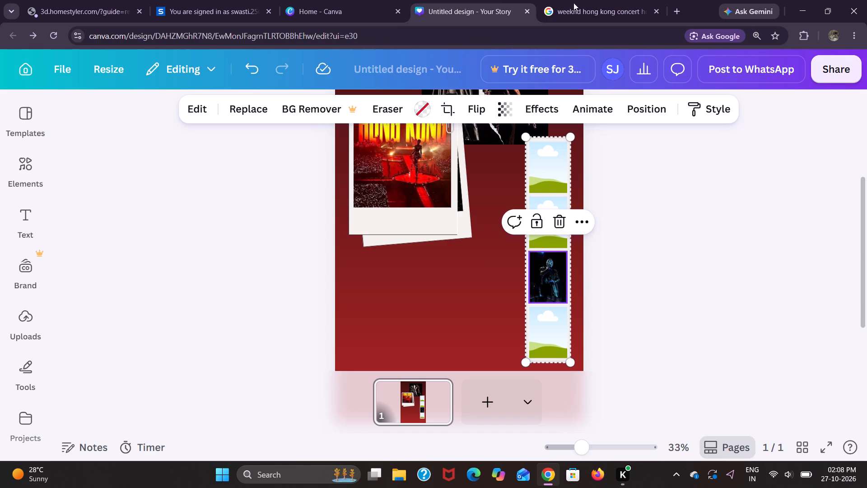
Bring the dark photo of the singer looking up beside the round Hong Kong sign from the image results into the strip's top frame.
{"action": "left_click", "coordinate": [586, 4]}
{"action": "scroll", "coordinate": [622, 241], "scroll_direction": "down", "scroll_amount": 2}
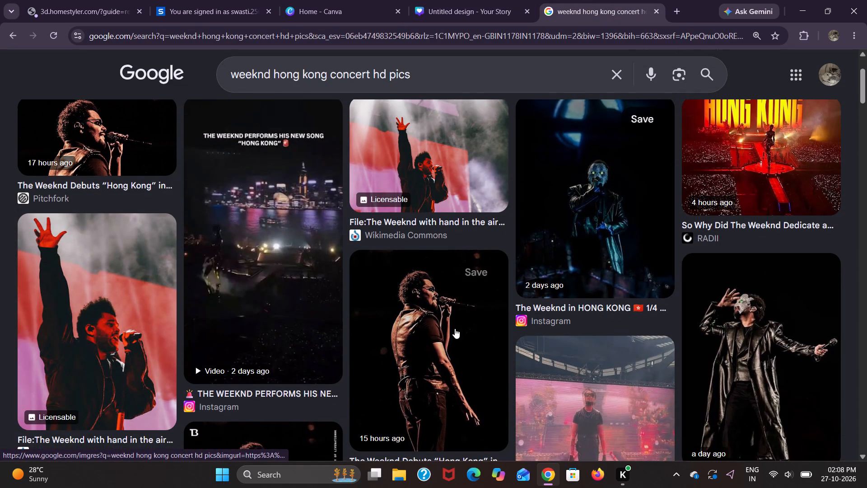
{"action": "left_click_drag", "start_coordinate": [455, 328], "coordinate": [451, 340]}
{"action": "left_click", "coordinate": [479, 0]}
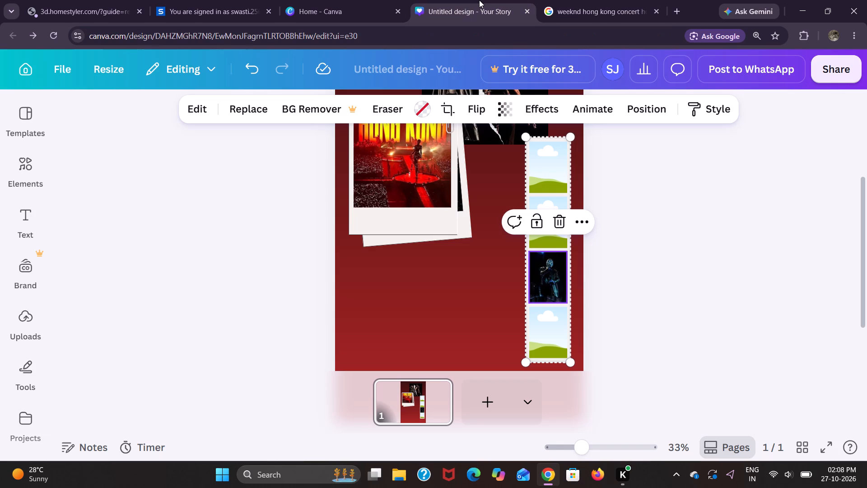
{"action": "left_click", "coordinate": [567, 0]}
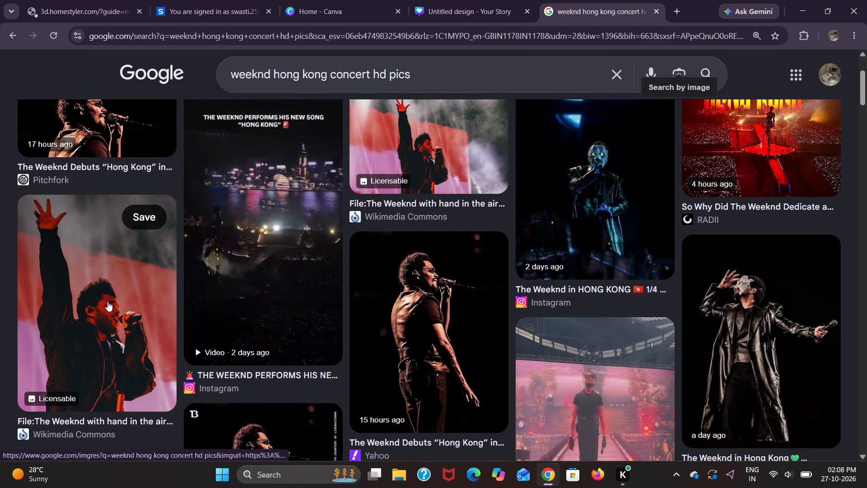
{"action": "scroll", "coordinate": [683, 313], "scroll_direction": "right", "scroll_amount": 3}
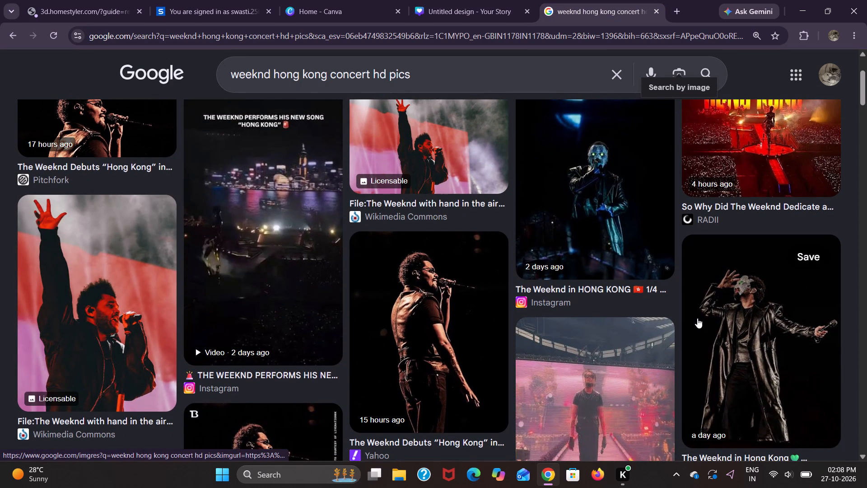
{"action": "left_click", "coordinate": [475, 0]}
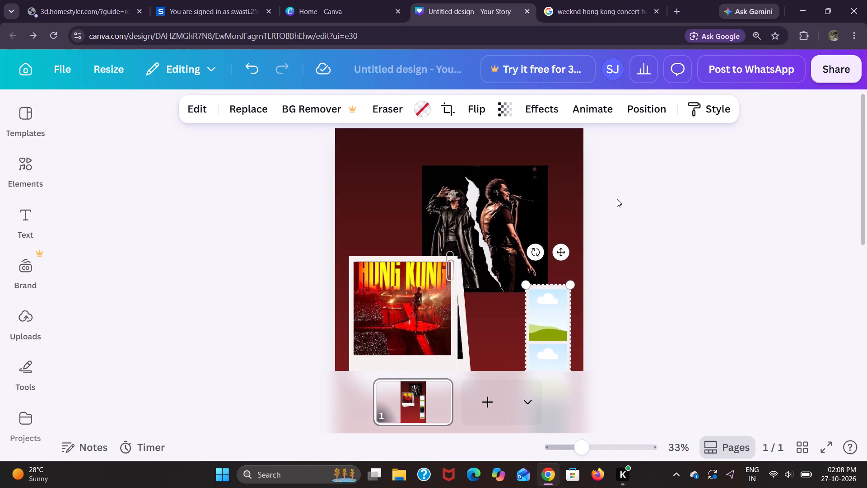
{"action": "left_click", "coordinate": [601, 0]}
{"action": "scroll", "coordinate": [639, 179], "scroll_direction": "up", "scroll_amount": 1}
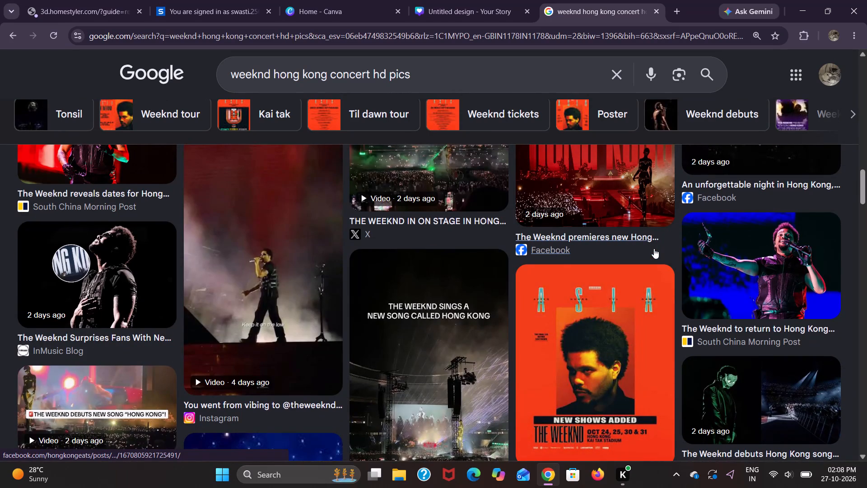
{"action": "left_click_drag", "start_coordinate": [121, 267], "coordinate": [457, 14]}
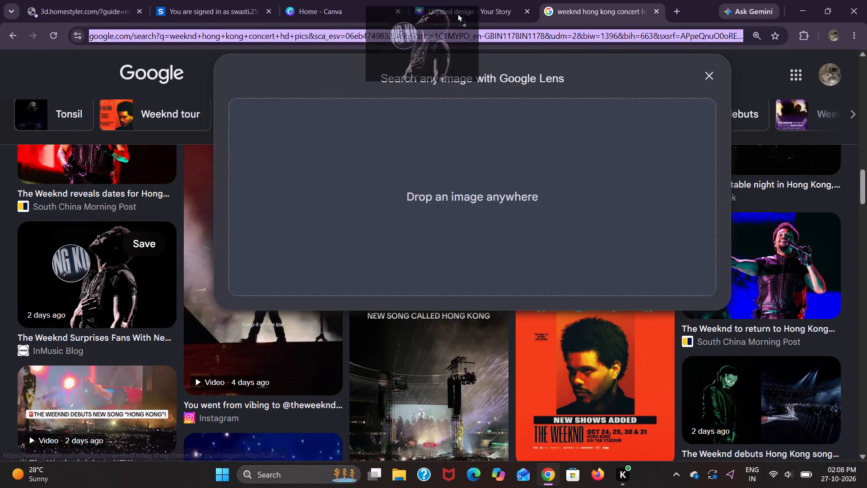
{"action": "left_click_drag", "start_coordinate": [457, 14], "coordinate": [517, 324]}
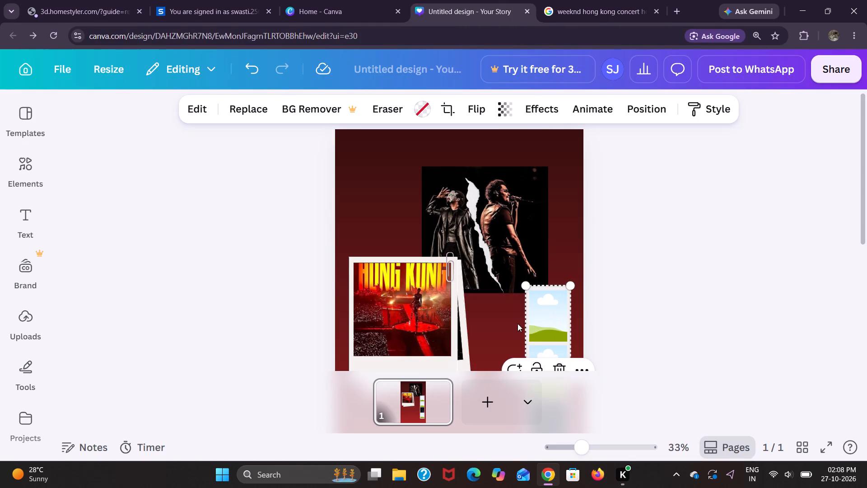
{"action": "left_click_drag", "start_coordinate": [471, 324], "coordinate": [535, 310]}
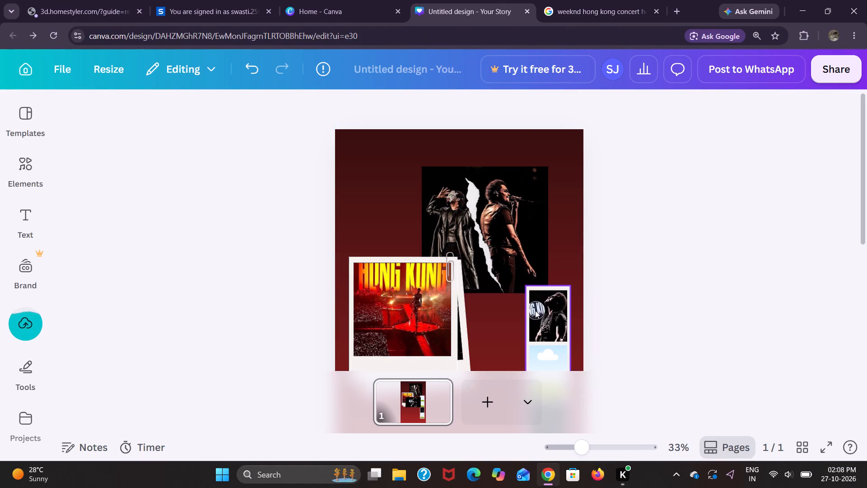
Bring the purple-lit photo of the woman leaning from a red car from the image results into the photo strip's second frame.
{"action": "left_click", "coordinate": [555, 0]}
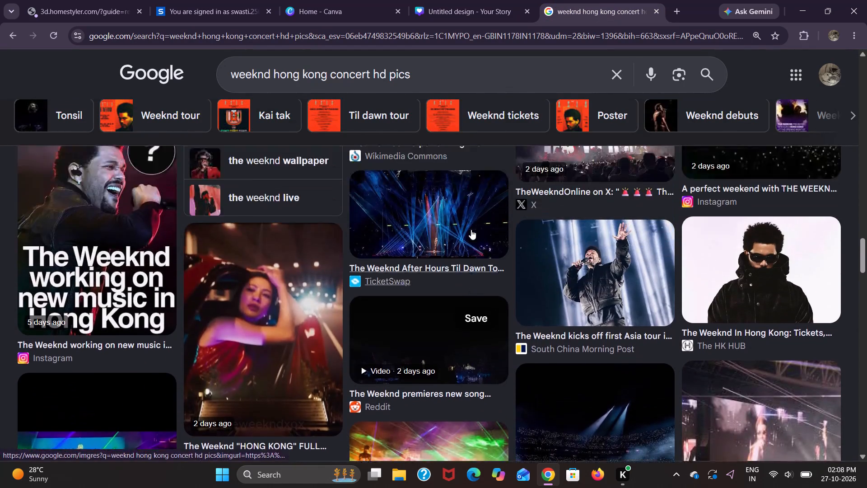
{"action": "scroll", "coordinate": [472, 220], "scroll_direction": "down", "scroll_amount": 3}
{"action": "left_click_drag", "start_coordinate": [267, 333], "coordinate": [598, 274]}
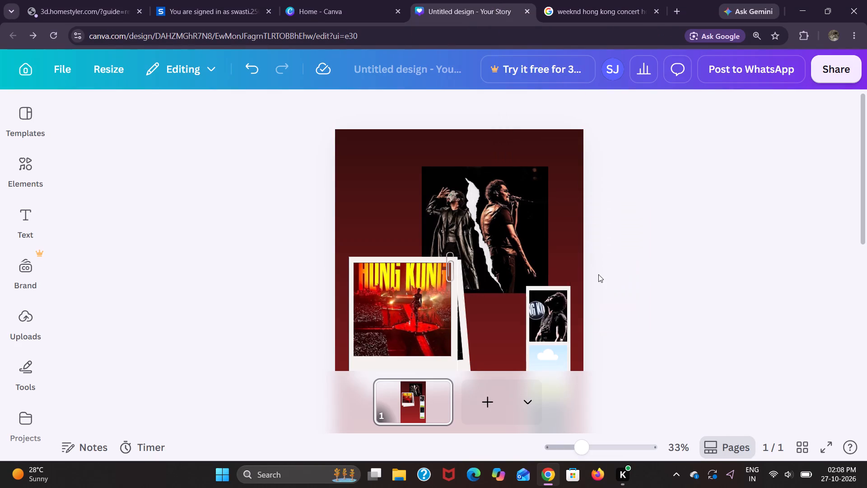
{"action": "left_click_drag", "start_coordinate": [598, 274], "coordinate": [541, 368]}
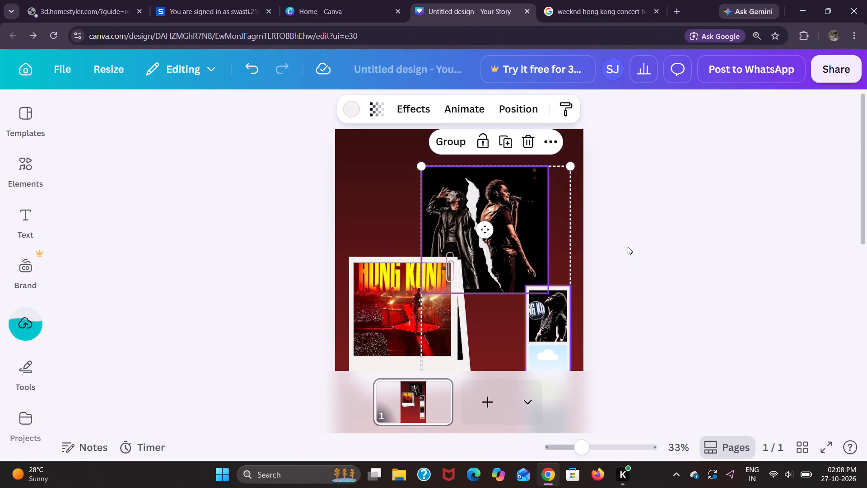
{"action": "scroll", "coordinate": [628, 247], "scroll_direction": "down", "scroll_amount": 2}
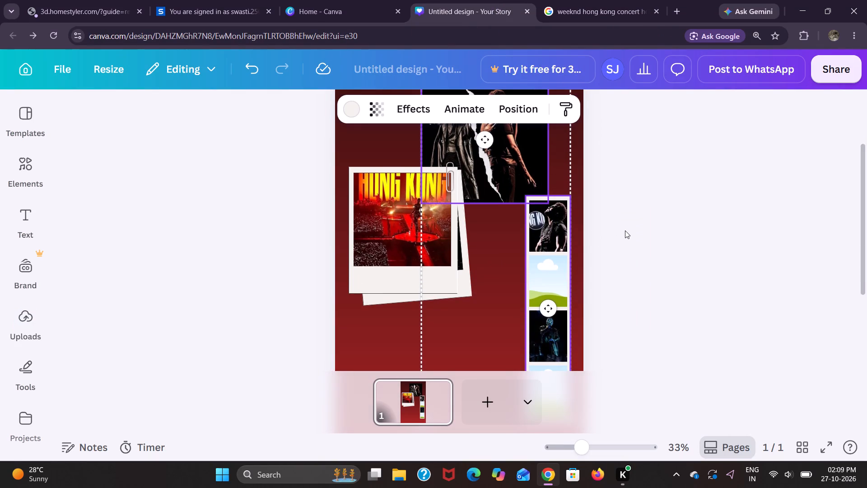
{"action": "scroll", "coordinate": [625, 230], "scroll_direction": "down", "scroll_amount": 1}
{"action": "left_click", "coordinate": [608, 246]}
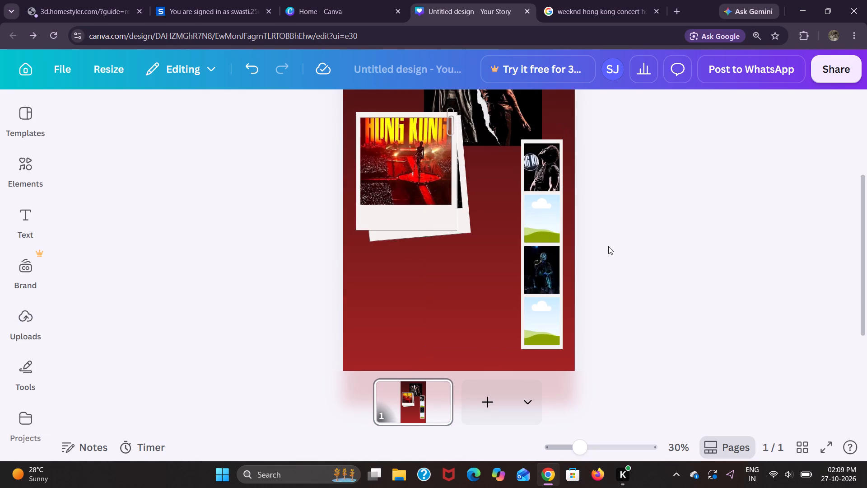
{"action": "left_click", "coordinate": [614, 0]}
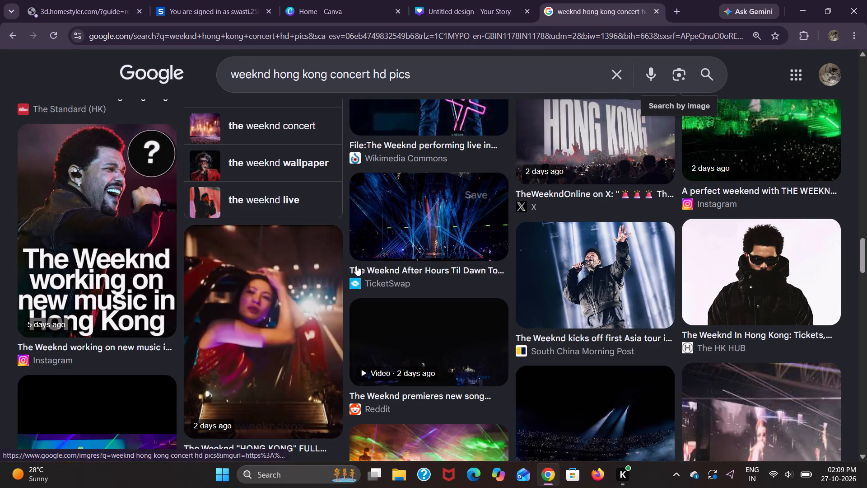
{"action": "left_click_drag", "start_coordinate": [296, 301], "coordinate": [452, 0]}
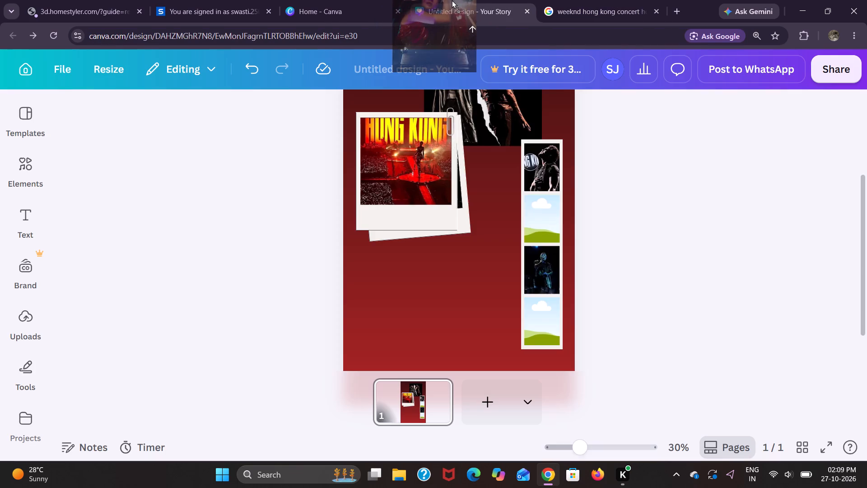
{"action": "left_click_drag", "start_coordinate": [452, 0], "coordinate": [550, 211]}
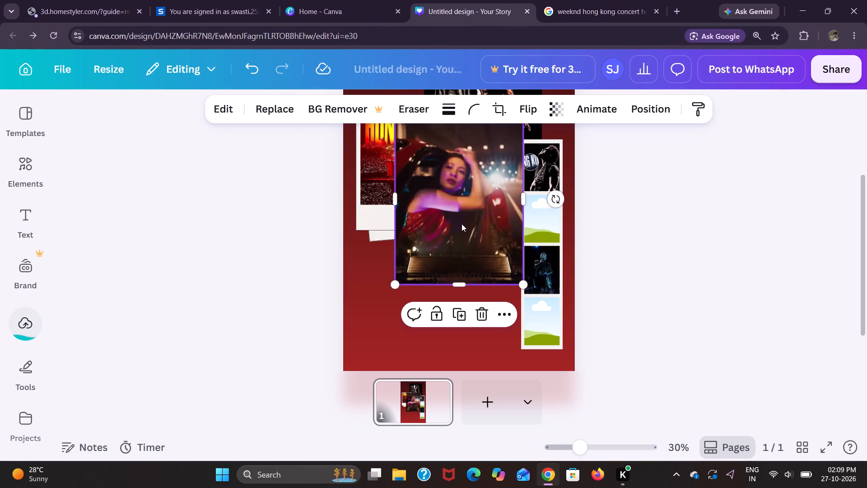
{"action": "left_click_drag", "start_coordinate": [461, 222], "coordinate": [534, 228]}
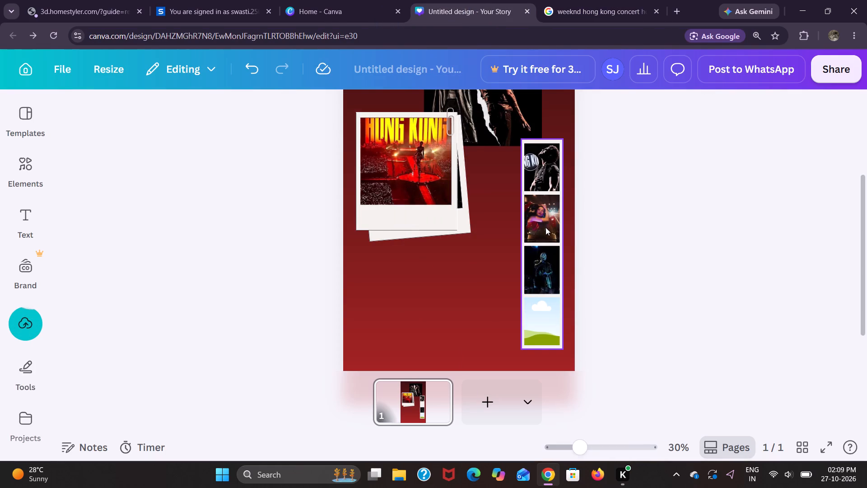
Crop the woman's photo in the strip's second frame by enlarging it slightly and shifting it to the right.
{"action": "left_click", "coordinate": [549, 229]}
{"action": "left_click", "coordinate": [545, 230]}
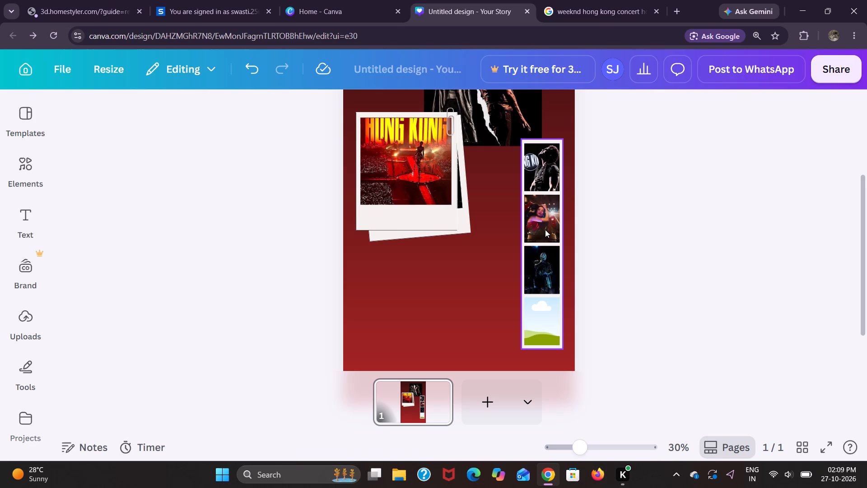
{"action": "double_click", "coordinate": [545, 230]}
{"action": "left_click_drag", "start_coordinate": [528, 245], "coordinate": [527, 249]}
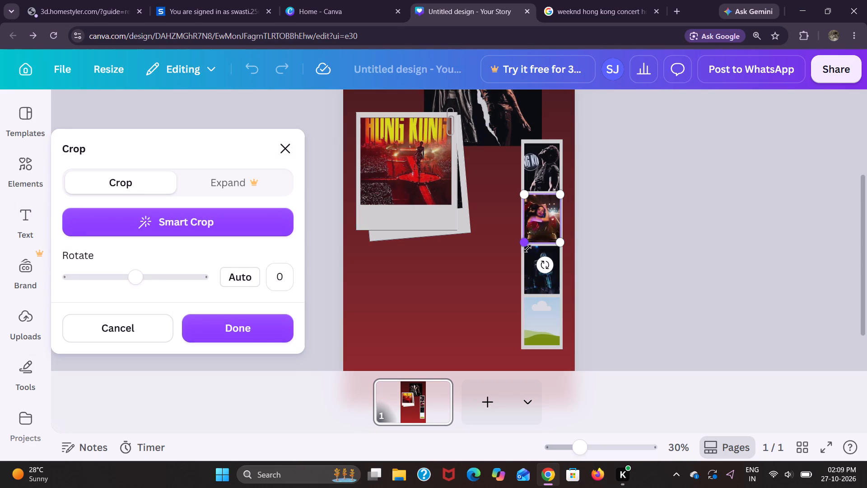
{"action": "left_click_drag", "start_coordinate": [527, 249], "coordinate": [527, 250]}
{"action": "left_click", "coordinate": [527, 250]}
{"action": "left_click_drag", "start_coordinate": [538, 237], "coordinate": [546, 235]}
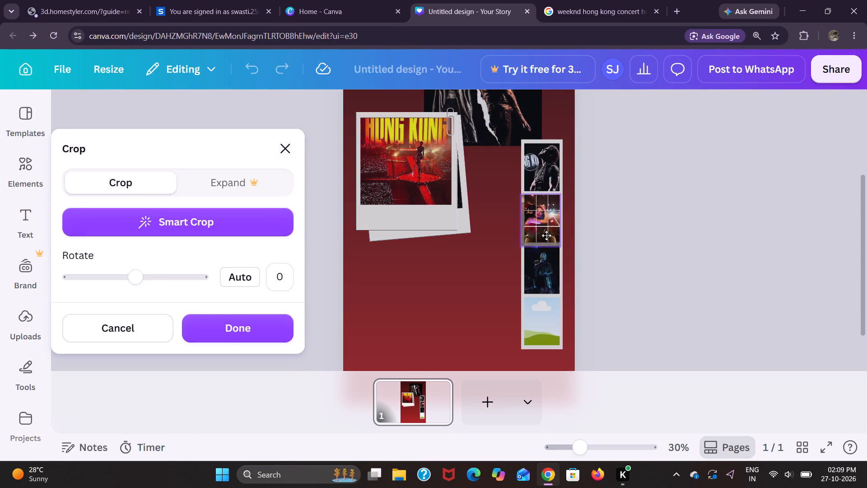
{"action": "left_click_drag", "start_coordinate": [546, 235], "coordinate": [550, 235]}
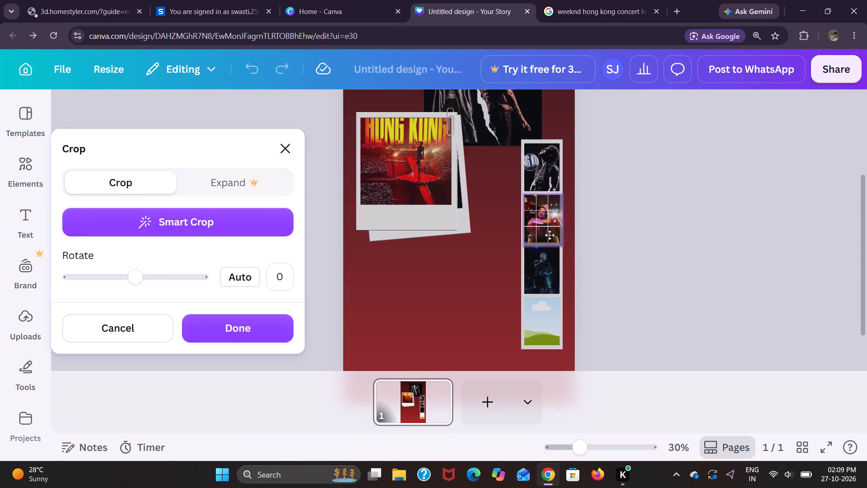
{"action": "left_click_drag", "start_coordinate": [550, 235], "coordinate": [553, 234]}
{"action": "left_click", "coordinate": [553, 234]}
{"action": "left_click", "coordinate": [567, 197]}
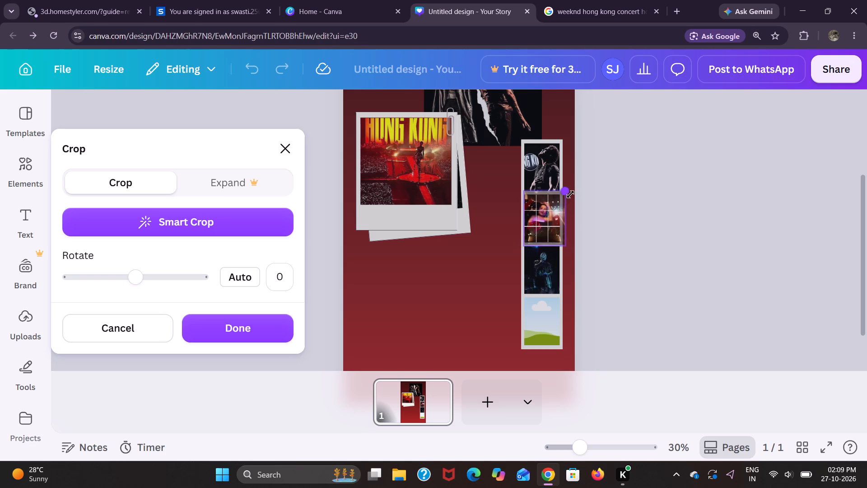
{"action": "left_click", "coordinate": [544, 234]}
{"action": "left_click", "coordinate": [676, 208]}
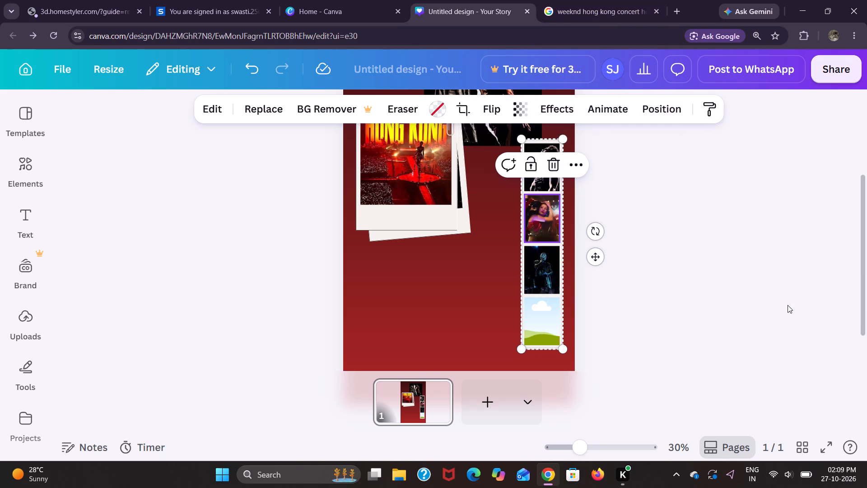
Look through the Hong Kong concert image results for a photo to fill the strip's empty fourth frame.
{"action": "left_click", "coordinate": [580, 0]}
{"action": "scroll", "coordinate": [637, 169], "scroll_direction": "down", "scroll_amount": 9}
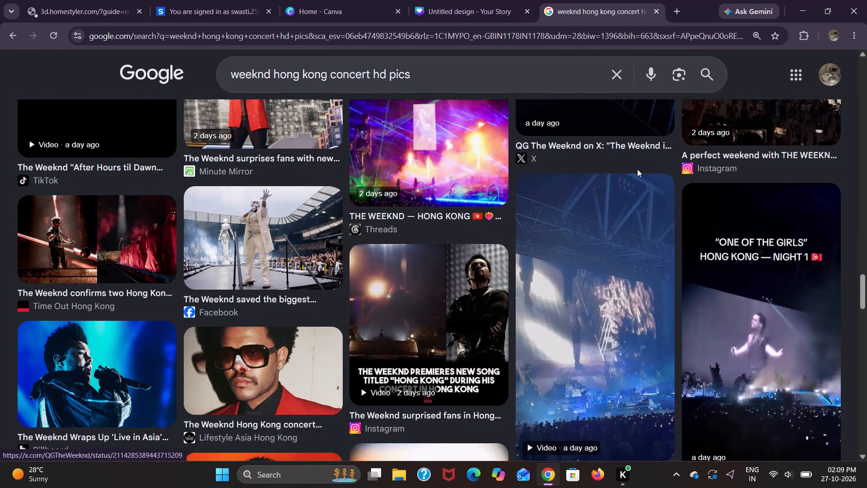
{"action": "scroll", "coordinate": [637, 169], "scroll_direction": "down", "scroll_amount": 3}
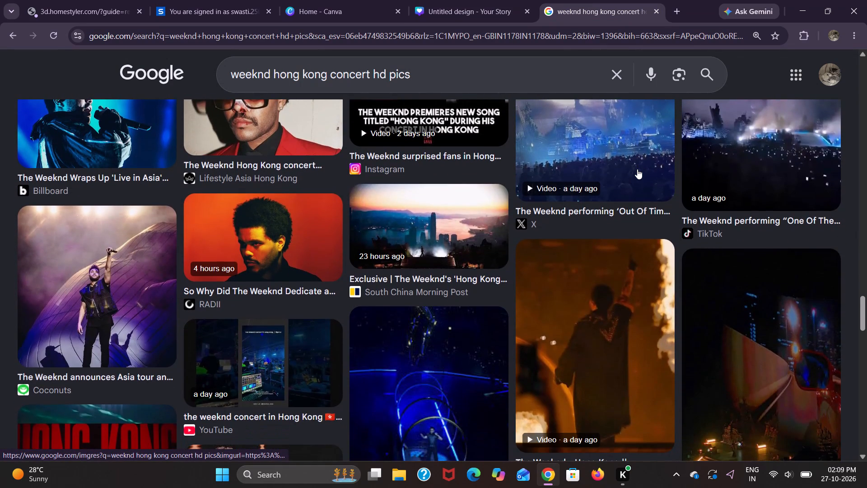
{"action": "scroll", "coordinate": [637, 169], "scroll_direction": "down", "scroll_amount": 1}
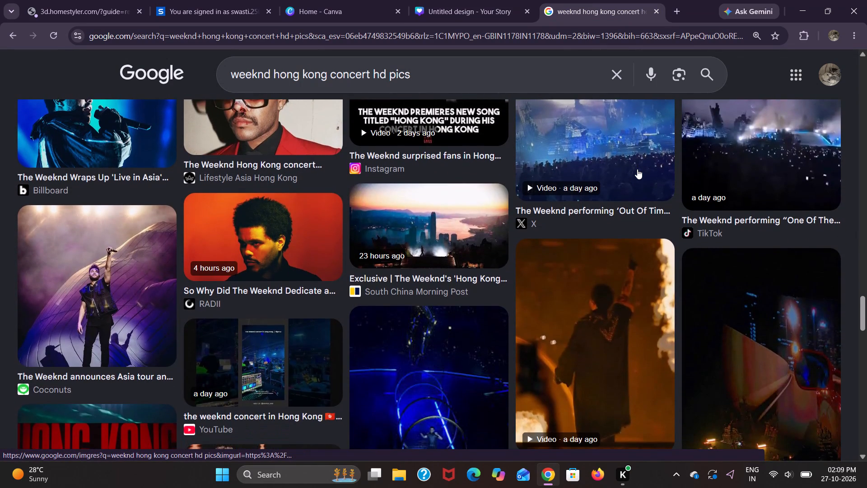
{"action": "scroll", "coordinate": [637, 169], "scroll_direction": "down", "scroll_amount": 9}
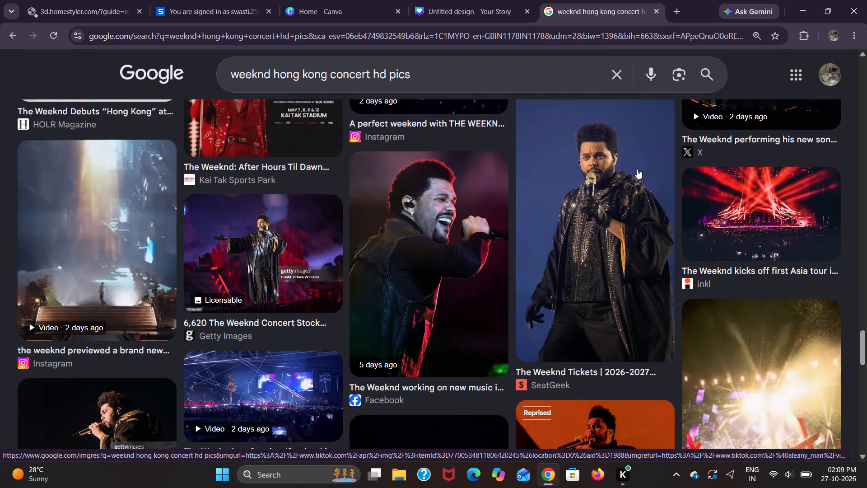
{"action": "scroll", "coordinate": [637, 169], "scroll_direction": "down", "scroll_amount": 7}
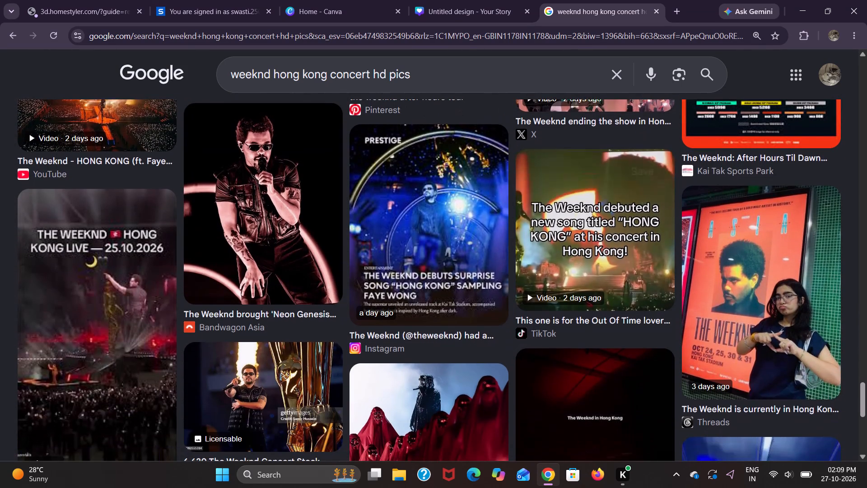
Search the images for "weeknd hong kong concert hd pics statue".
{"action": "left_click", "coordinate": [455, 74]}
{"action": "key", "text": "space"}
{"action": "type", "text": "statue"}
{"action": "key", "text": "Return"}
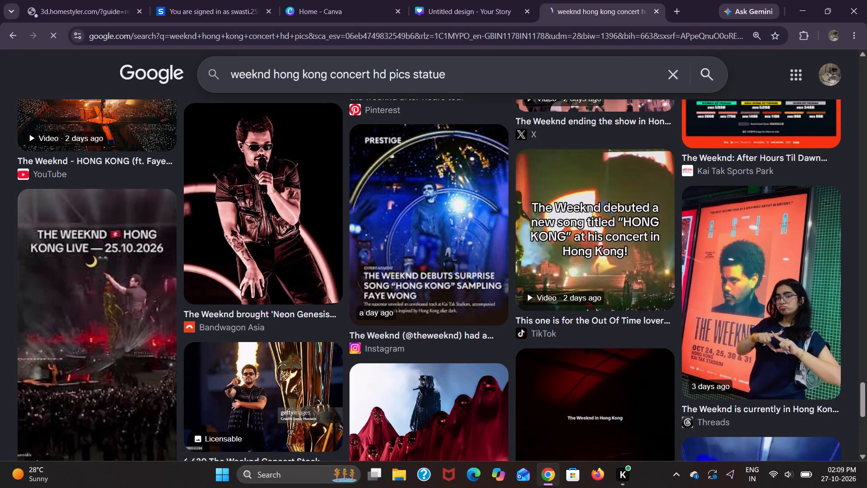
Bring the red-lit Sorayama statue photo from the image results into the photo strip's empty fourth frame.
{"action": "scroll", "coordinate": [488, 201], "scroll_direction": "down", "scroll_amount": 1}
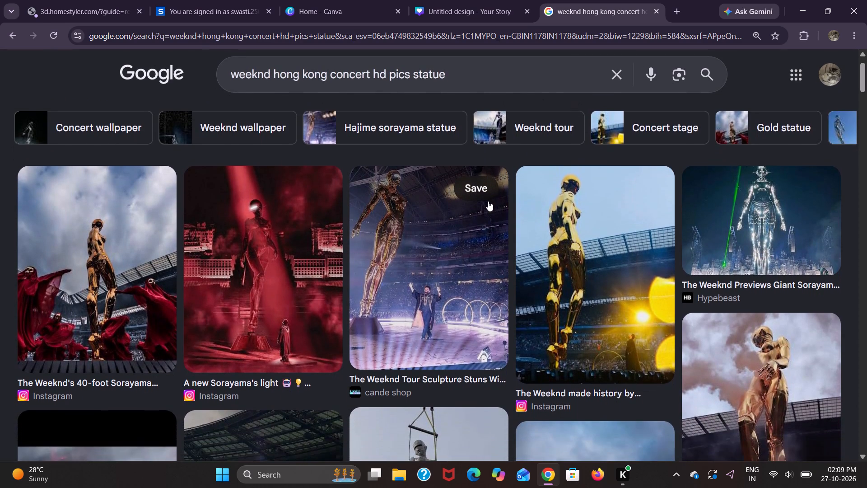
{"action": "scroll", "coordinate": [488, 201], "scroll_direction": "down", "scroll_amount": 2}
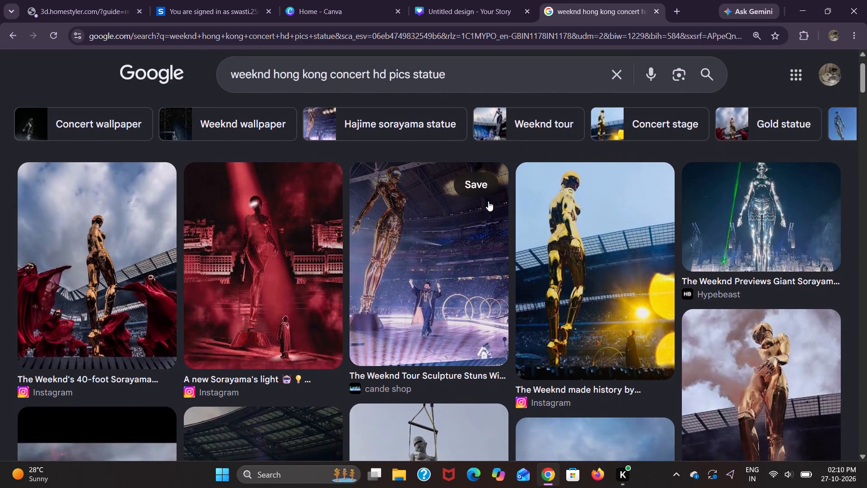
{"action": "left_click_drag", "start_coordinate": [242, 253], "coordinate": [360, 70]}
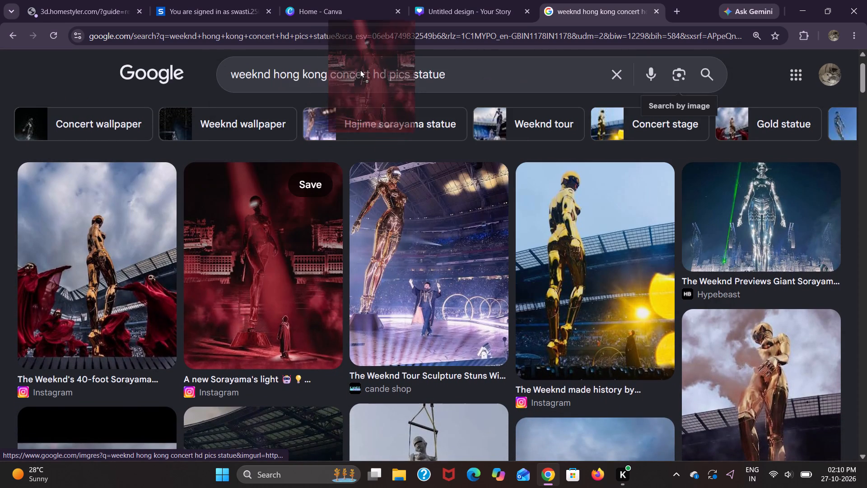
{"action": "left_click_drag", "start_coordinate": [360, 70], "coordinate": [429, 114]}
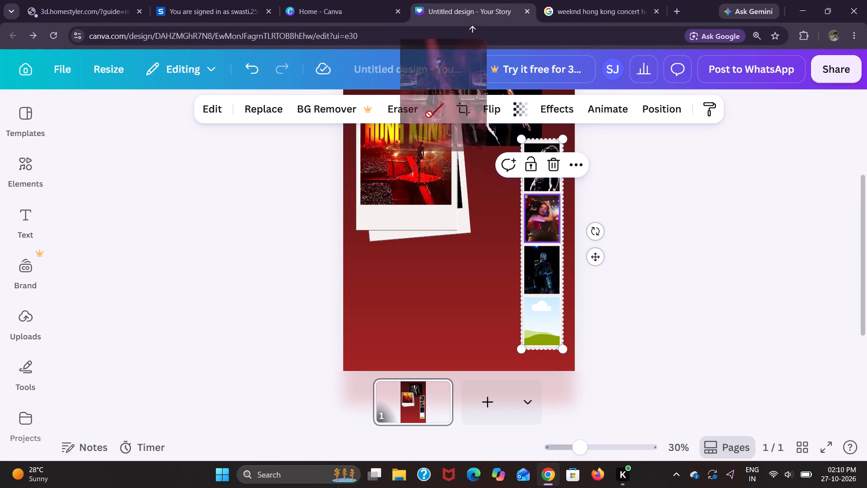
{"action": "left_click_drag", "start_coordinate": [429, 114], "coordinate": [427, 134]}
{"action": "left_click_drag", "start_coordinate": [463, 188], "coordinate": [469, 196]}
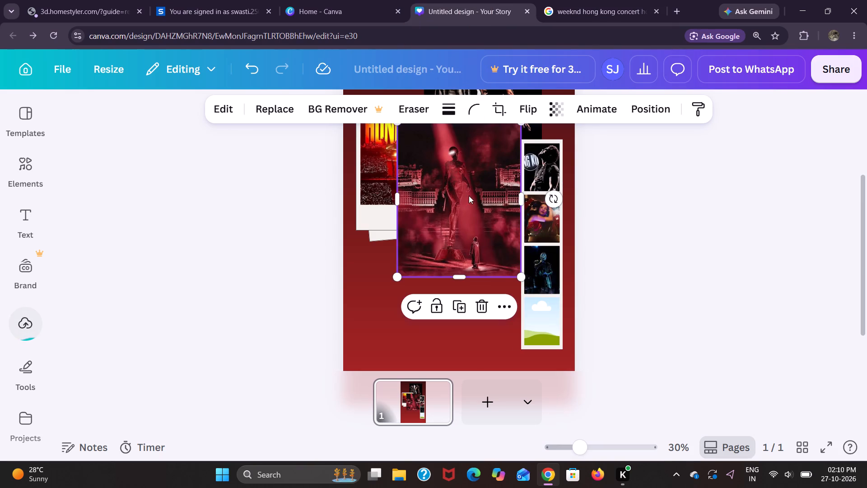
{"action": "left_click_drag", "start_coordinate": [469, 196], "coordinate": [550, 294]}
{"action": "left_click_drag", "start_coordinate": [550, 294], "coordinate": [509, 318]}
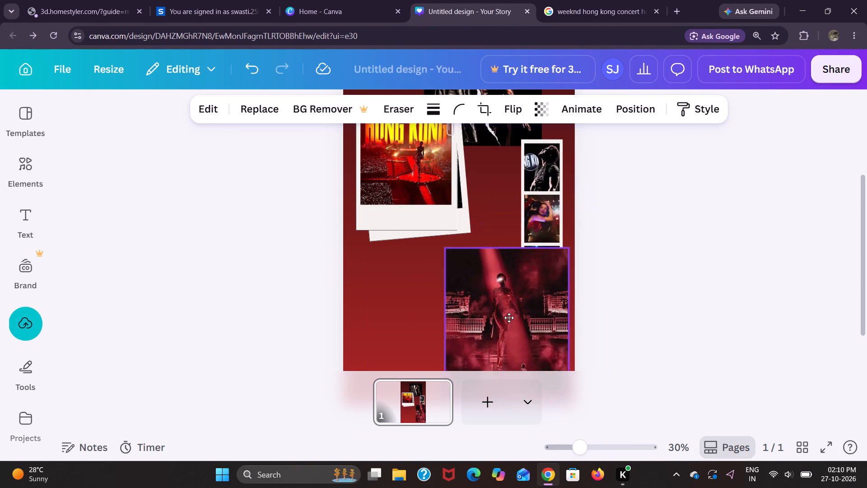
{"action": "left_click_drag", "start_coordinate": [509, 318], "coordinate": [551, 322]}
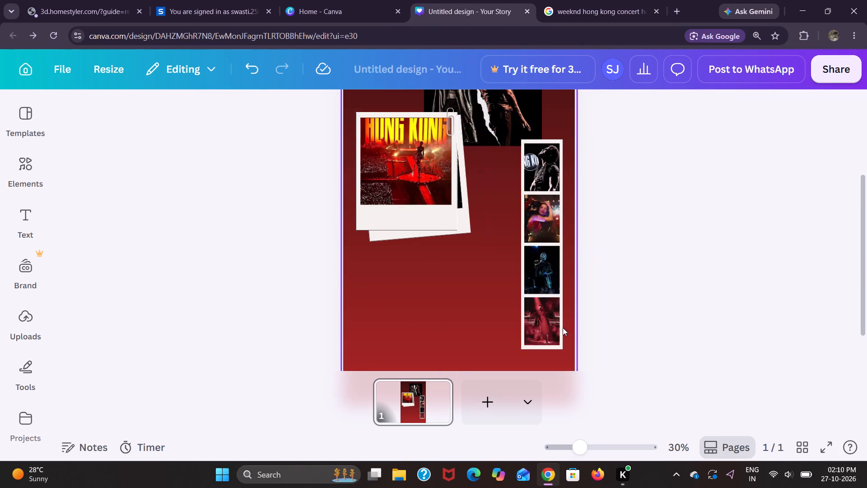
Crop the statue photo in the strip's fourth frame by enlarging it slightly beyond the frame's edges.
{"action": "left_click", "coordinate": [550, 328]}
{"action": "double_click", "coordinate": [551, 322]}
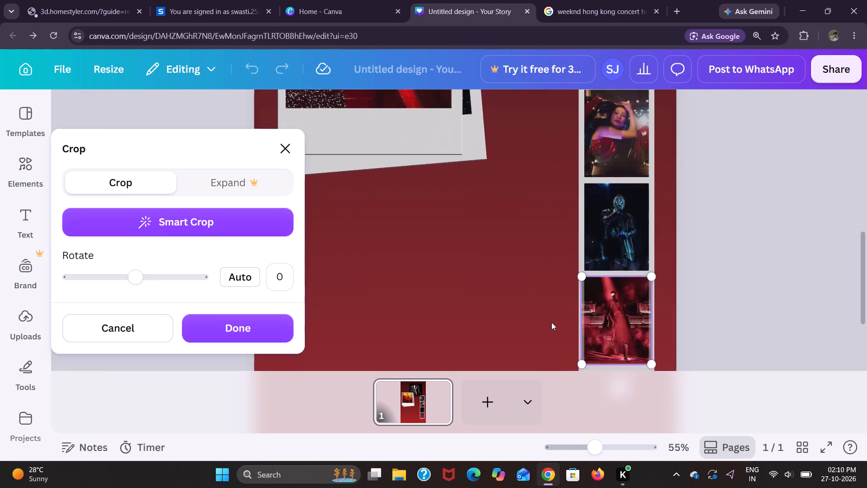
{"action": "scroll", "coordinate": [551, 322], "scroll_direction": "down", "scroll_amount": 1}
{"action": "scroll", "coordinate": [551, 322], "scroll_direction": "left", "scroll_amount": 3}
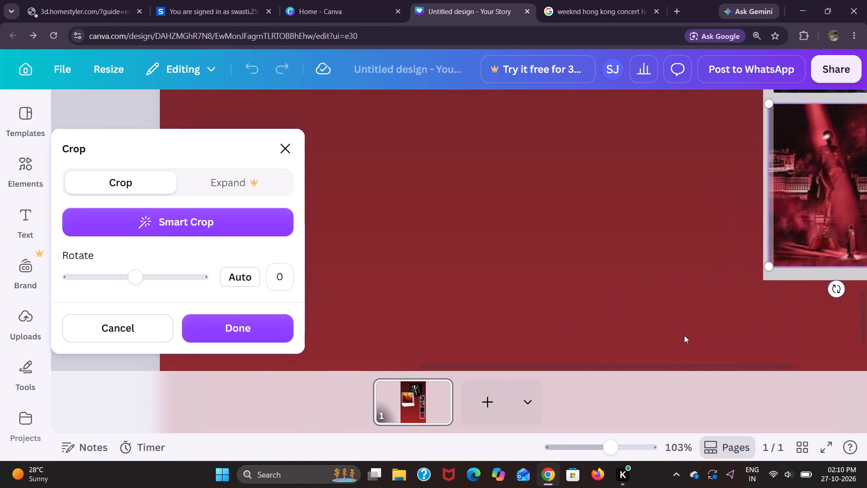
{"action": "scroll", "coordinate": [684, 335], "scroll_direction": "left", "scroll_amount": 3}
{"action": "left_click_drag", "start_coordinate": [802, 110], "coordinate": [817, 88]}
{"action": "left_click_drag", "start_coordinate": [681, 271], "coordinate": [679, 275]}
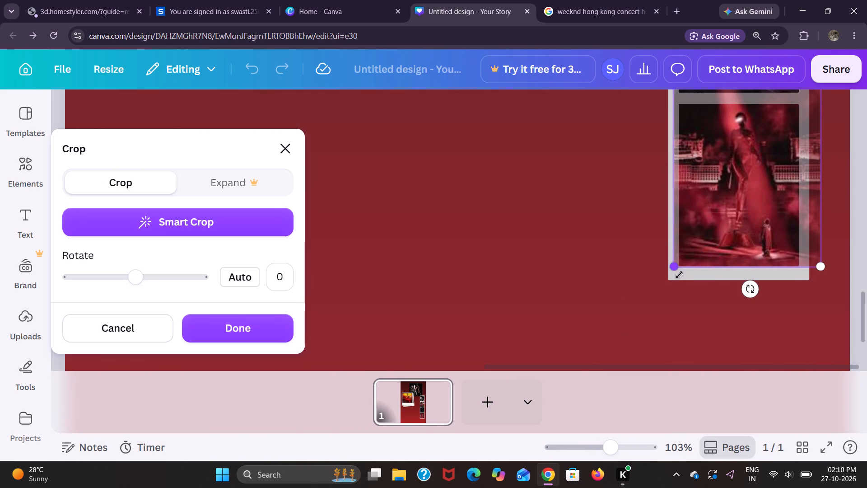
{"action": "left_click_drag", "start_coordinate": [679, 275], "coordinate": [675, 291]}
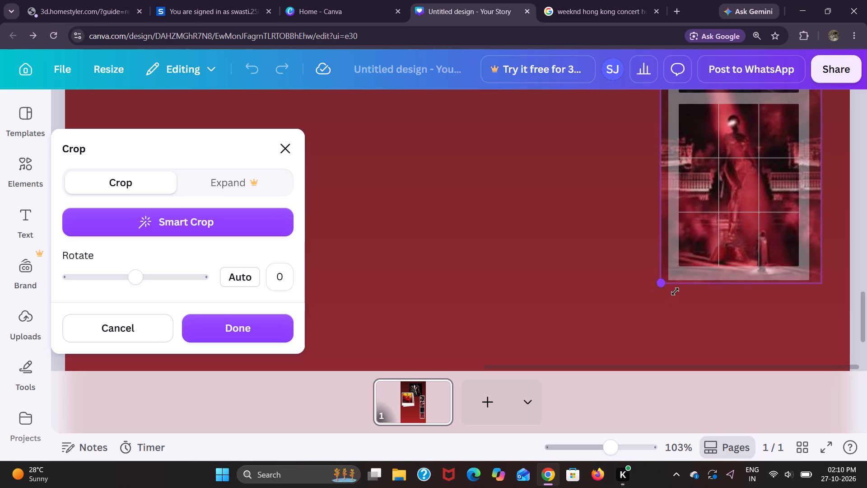
{"action": "left_click_drag", "start_coordinate": [675, 291], "coordinate": [675, 288]}
{"action": "left_click", "coordinate": [736, 393]}
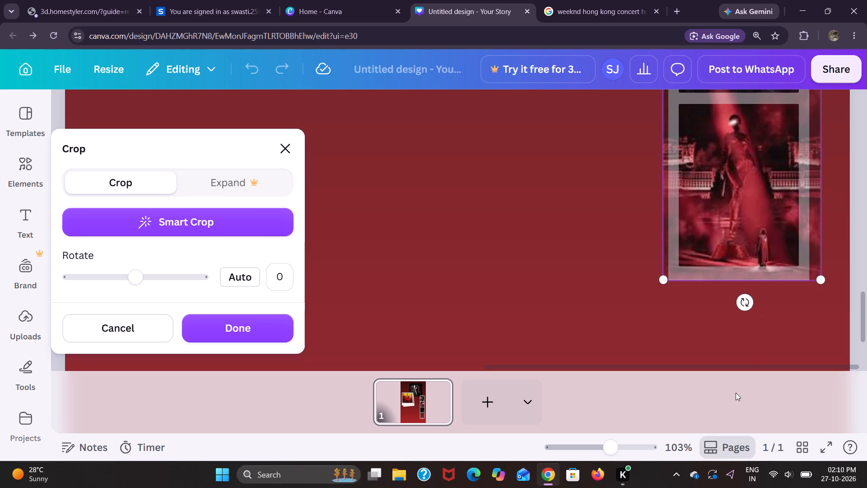
{"action": "left_click", "coordinate": [762, 409]}
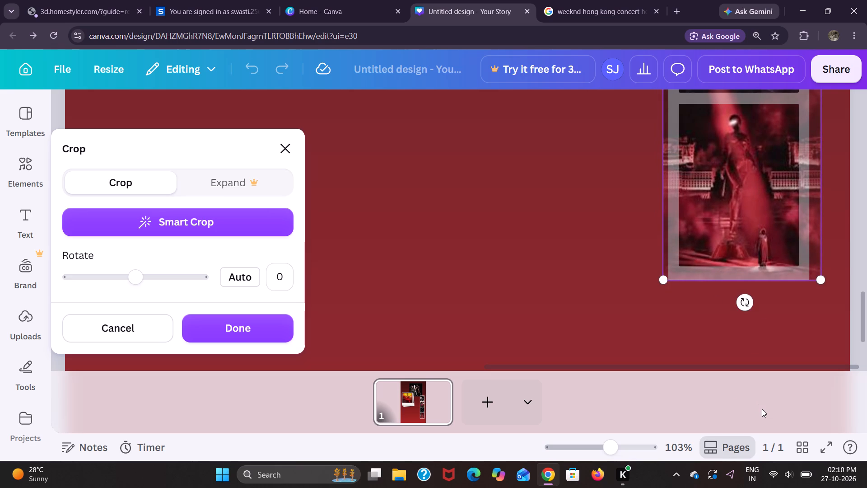
{"action": "double_click", "coordinate": [762, 409]}
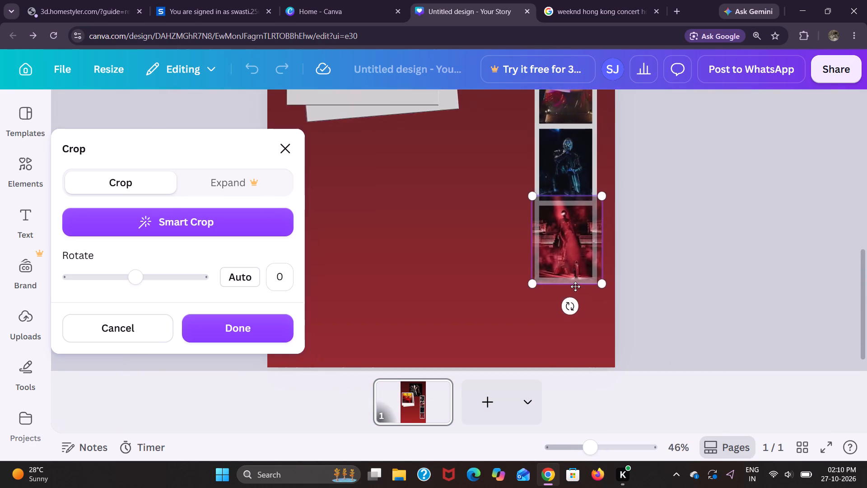
{"action": "left_click", "coordinate": [678, 251]}
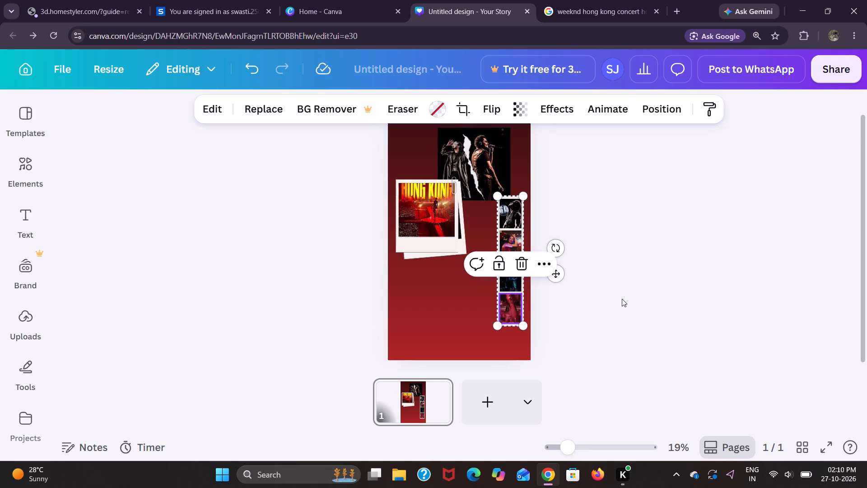
Browse the text styles and add the lime-on-black "static" glitch font combination to the design.
{"action": "scroll", "coordinate": [622, 299], "scroll_direction": "up", "scroll_amount": 1}
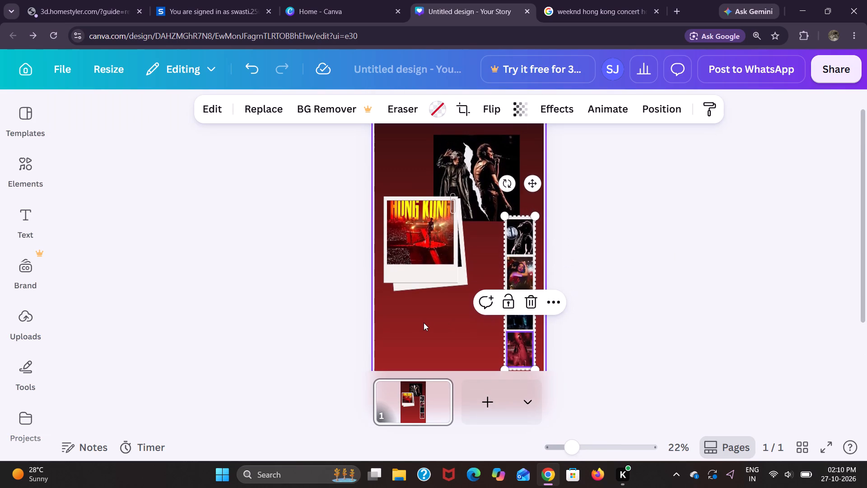
{"action": "left_click", "coordinate": [43, 223]}
{"action": "scroll", "coordinate": [106, 244], "scroll_direction": "down", "scroll_amount": 1}
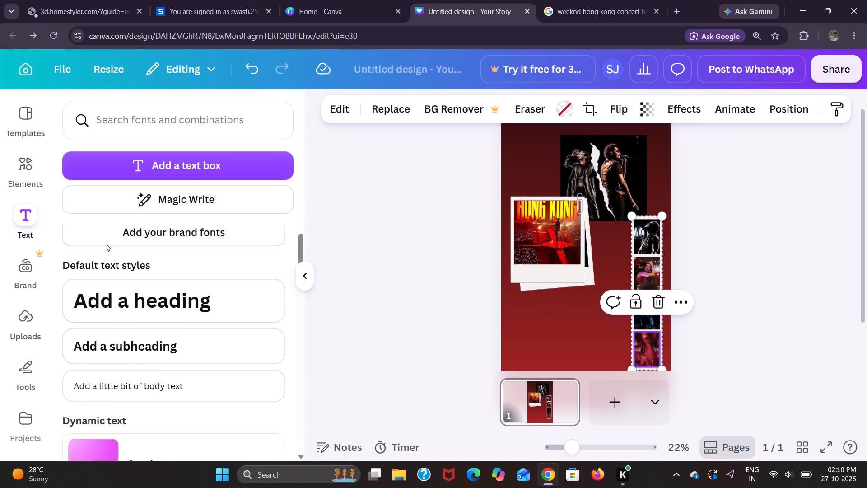
{"action": "scroll", "coordinate": [106, 244], "scroll_direction": "down", "scroll_amount": 4}
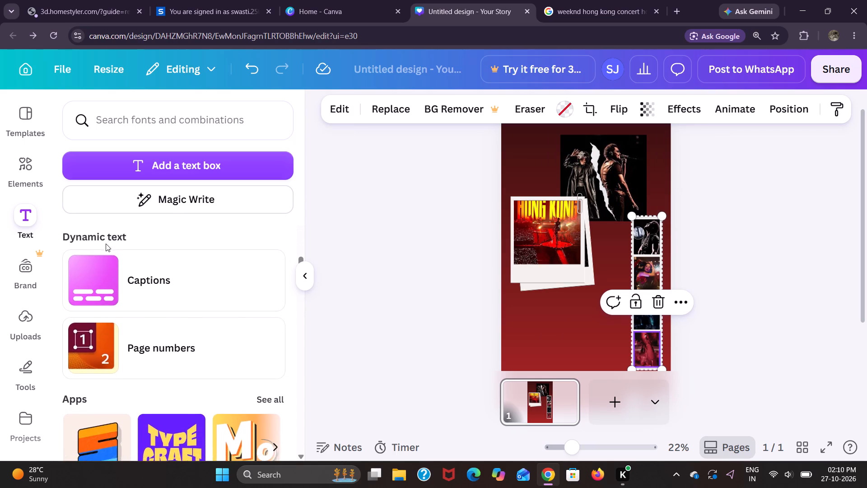
{"action": "scroll", "coordinate": [106, 244], "scroll_direction": "down", "scroll_amount": 2}
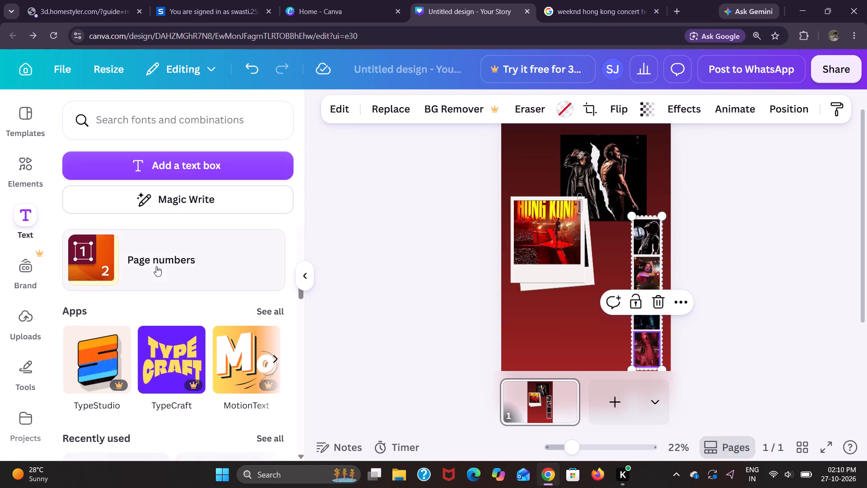
{"action": "scroll", "coordinate": [183, 331], "scroll_direction": "down", "scroll_amount": 2}
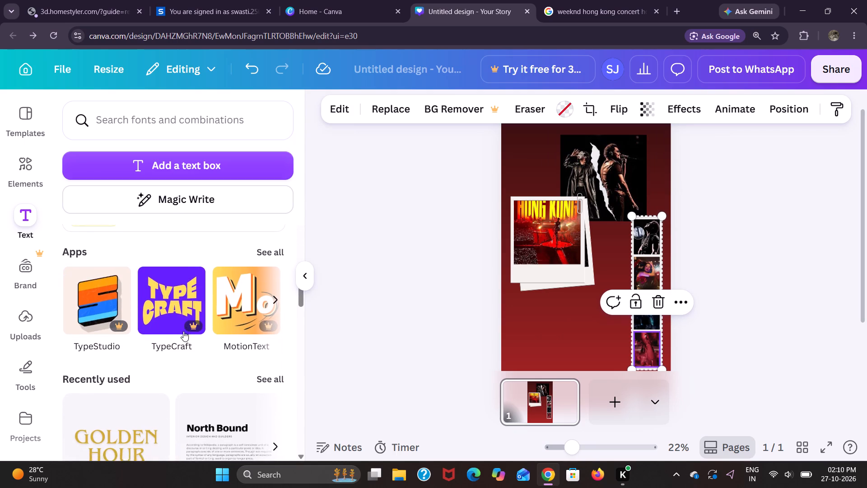
{"action": "scroll", "coordinate": [183, 331], "scroll_direction": "down", "scroll_amount": 2}
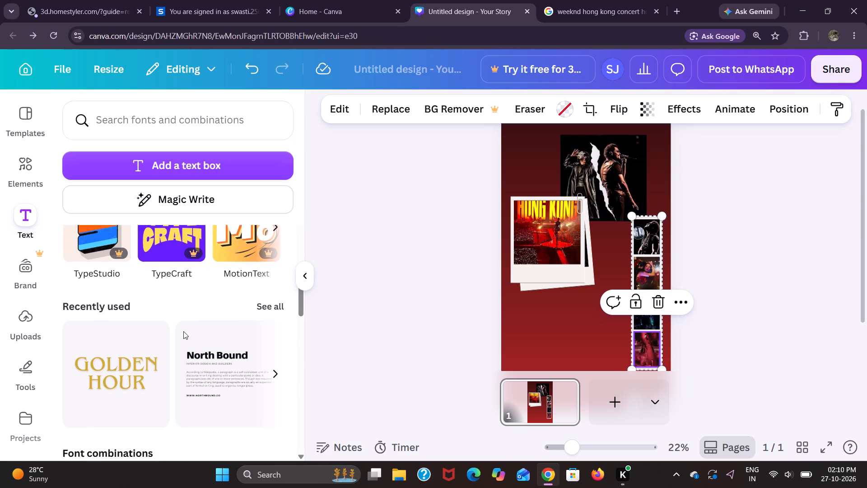
{"action": "scroll", "coordinate": [183, 331], "scroll_direction": "down", "scroll_amount": 4}
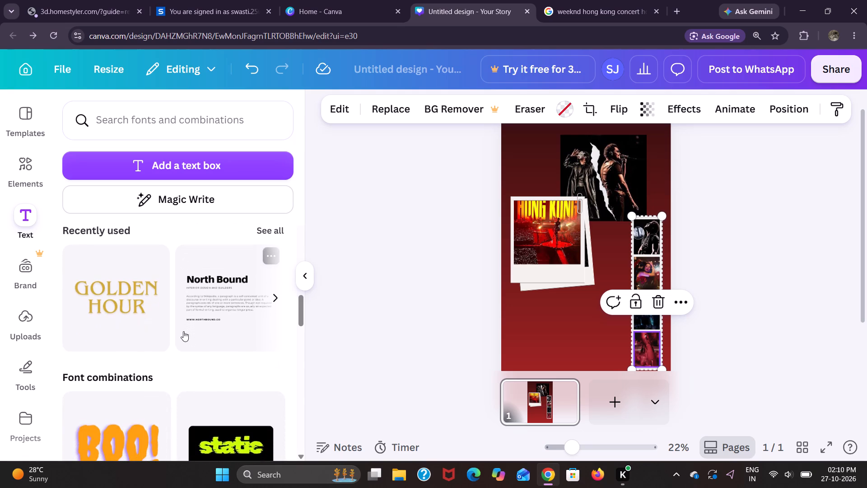
{"action": "scroll", "coordinate": [183, 331], "scroll_direction": "down", "scroll_amount": 3}
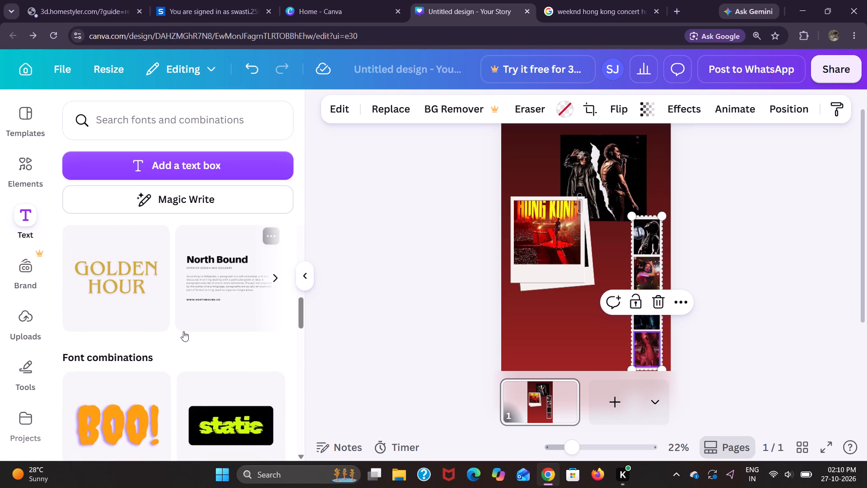
{"action": "scroll", "coordinate": [183, 331], "scroll_direction": "down", "scroll_amount": 2}
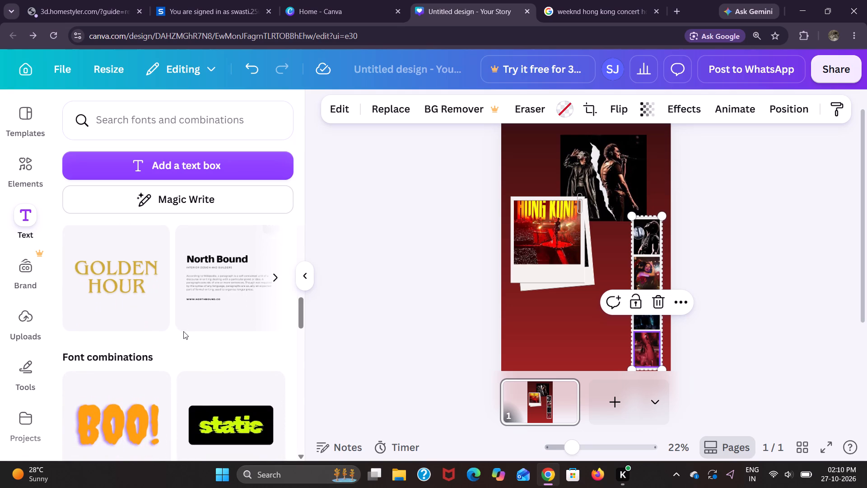
{"action": "scroll", "coordinate": [183, 331], "scroll_direction": "down", "scroll_amount": 2}
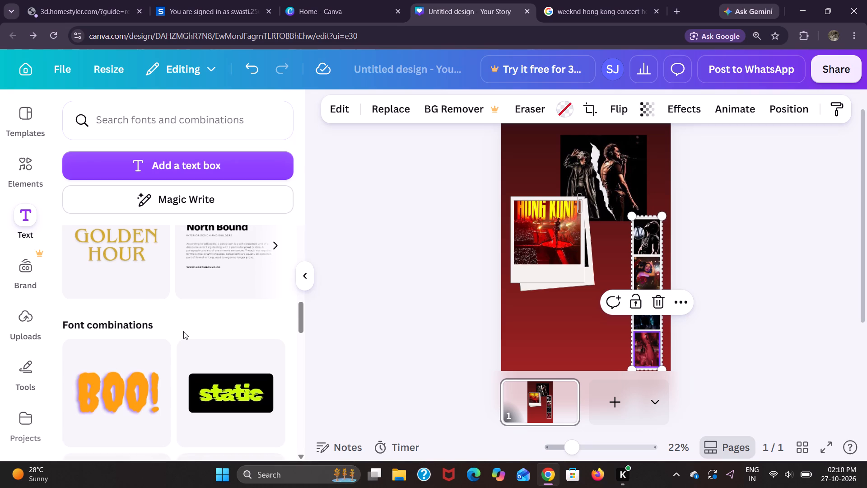
{"action": "scroll", "coordinate": [183, 331], "scroll_direction": "down", "scroll_amount": 1}
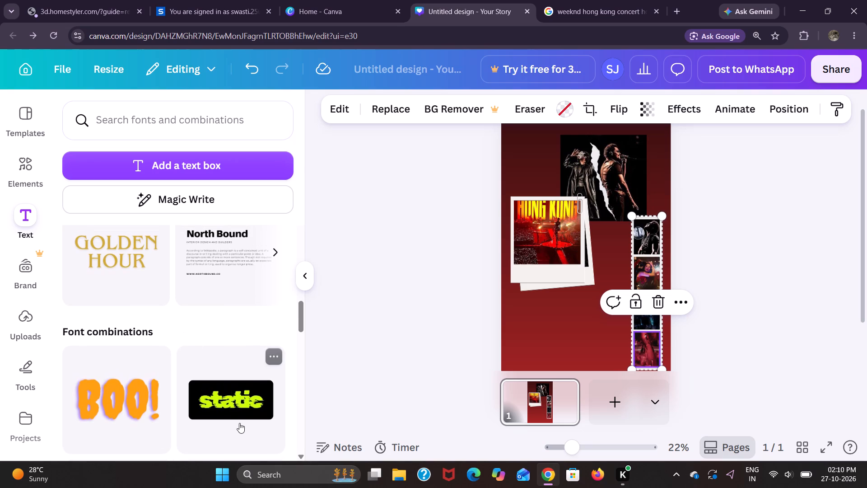
{"action": "left_click", "coordinate": [240, 422]}
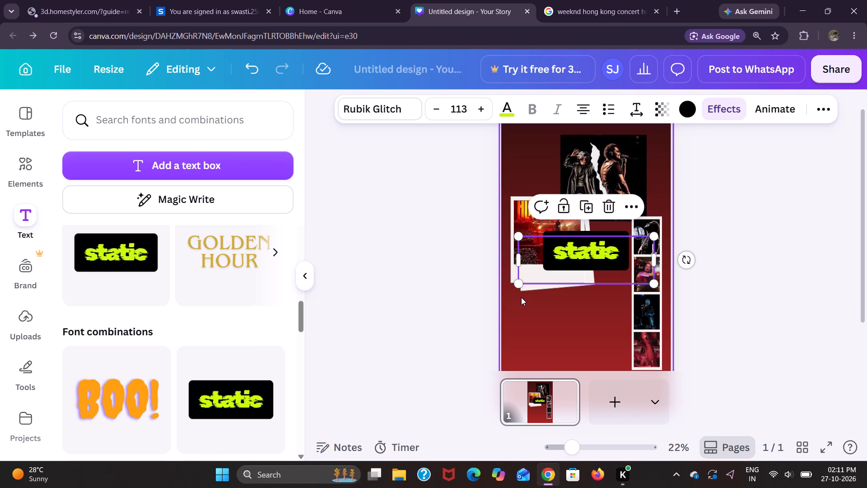
Replace the "static" wording in the glitch text with "WEEKND".
{"action": "left_click", "coordinate": [574, 253]}
{"action": "double_click", "coordinate": [574, 253]}
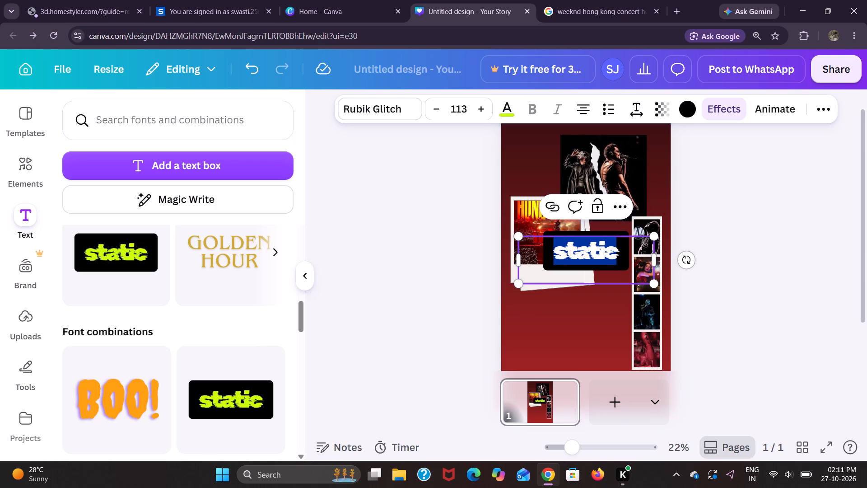
{"action": "key", "text": "e"}
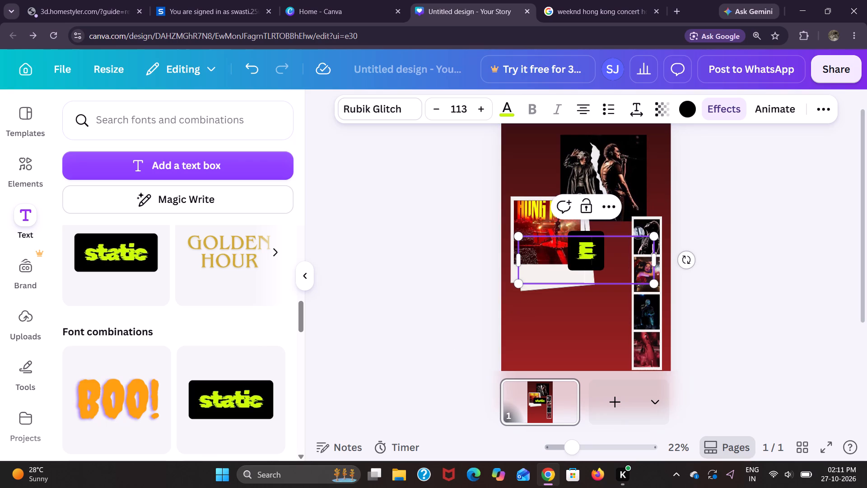
{"action": "key", "text": "BackSpace"}
{"action": "type", "text": "WEE"}
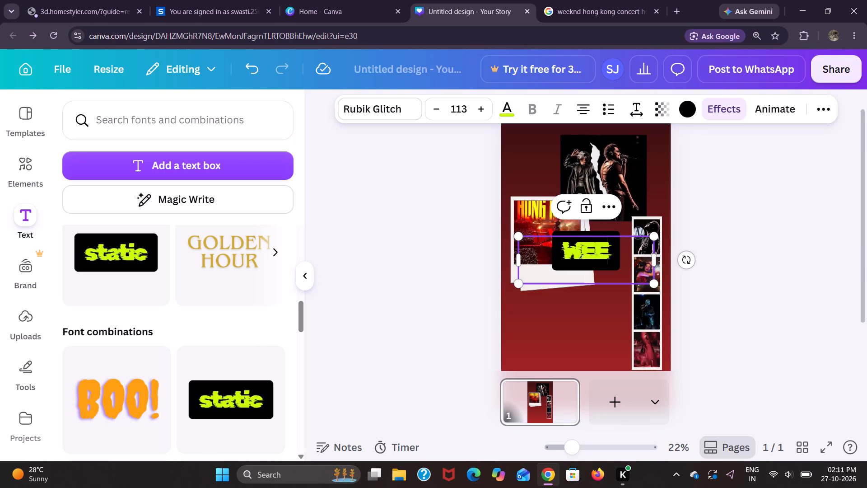
{"action": "type", "text": "KND"}
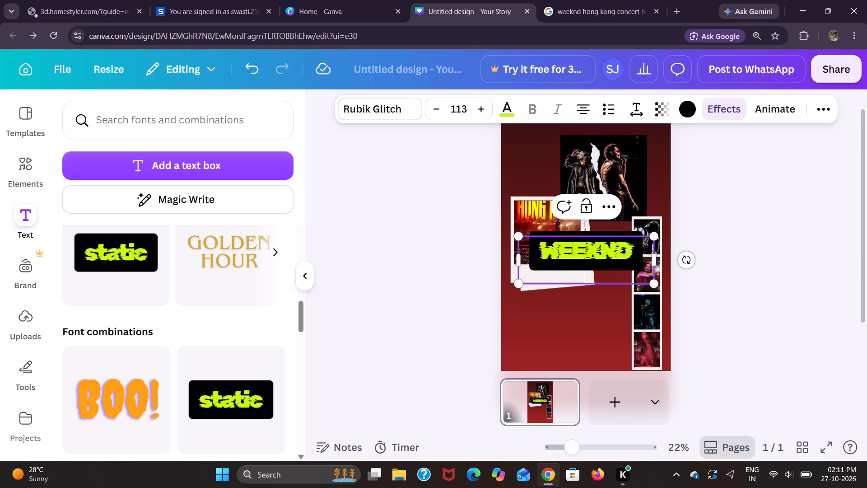
{"action": "left_click_drag", "start_coordinate": [578, 263], "coordinate": [564, 213]}
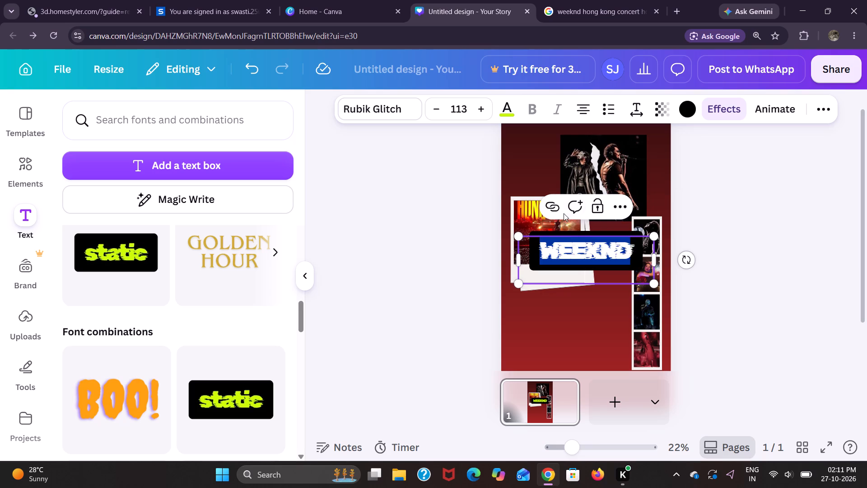
{"action": "left_click", "coordinate": [640, 316]}
{"action": "left_click", "coordinate": [758, 255]}
Move the Hong Kong Polaroid stack lower on the page, keeping it left of the photo strip.
{"action": "left_click_drag", "start_coordinate": [551, 289], "coordinate": [554, 335]}
Move the WEEKND text above the Polaroid stack, overlapping the lower part of the torn-paper photo.
{"action": "left_click_drag", "start_coordinate": [615, 263], "coordinate": [588, 220]}
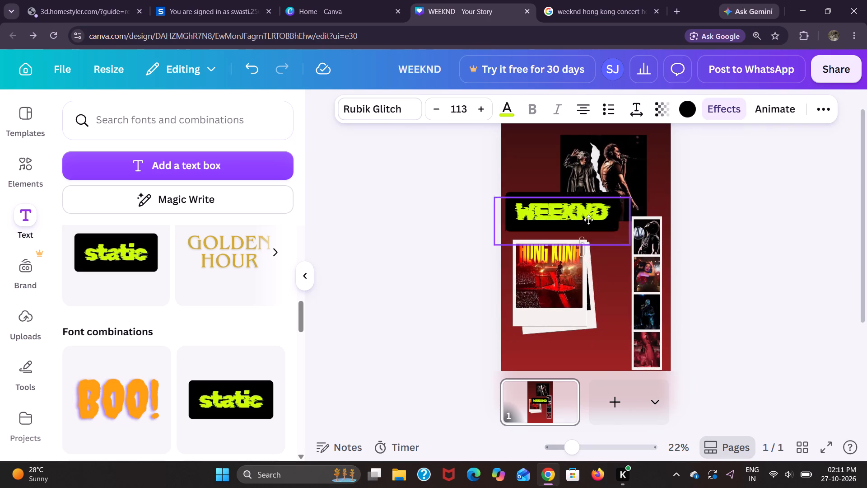
{"action": "left_click_drag", "start_coordinate": [588, 220], "coordinate": [588, 212]}
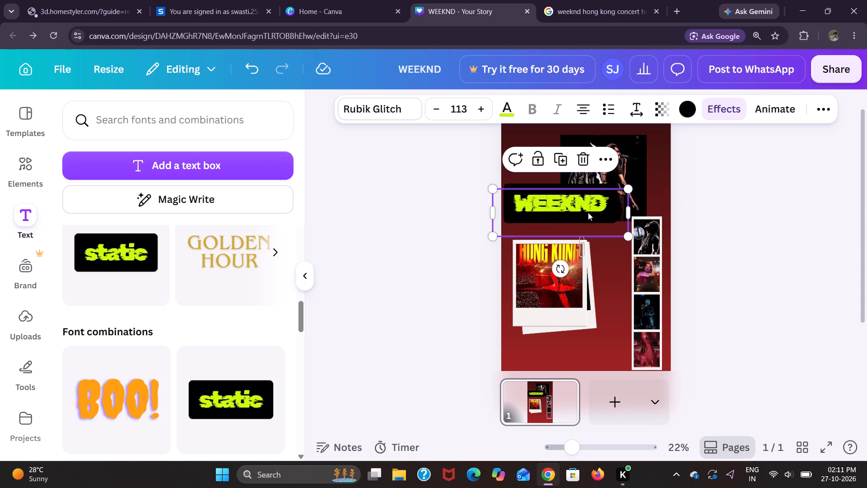
{"action": "scroll", "coordinate": [588, 212], "scroll_direction": "right", "scroll_amount": 1}
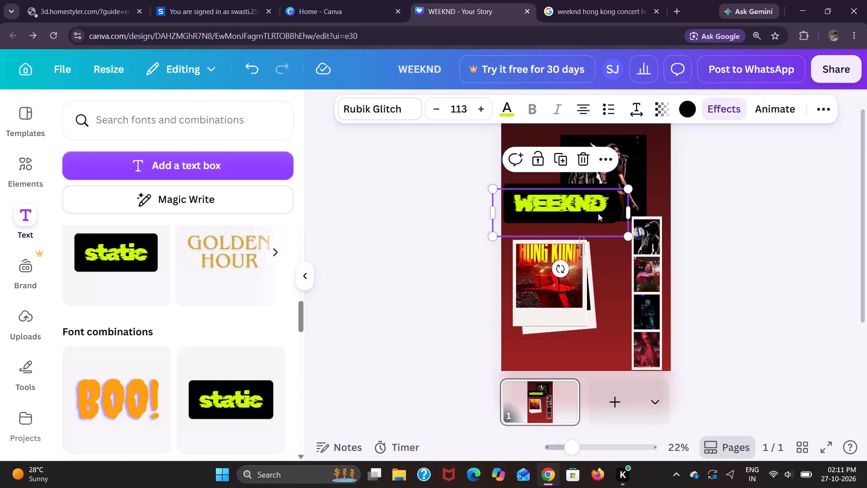
Browse the font combinations and add the three-line "EST. 2012 / DAPPER / Premium Quality Goods" text group to the design.
{"action": "scroll", "coordinate": [598, 213], "scroll_direction": "right", "scroll_amount": 1}
{"action": "scroll", "coordinate": [268, 329], "scroll_direction": "down", "scroll_amount": 3}
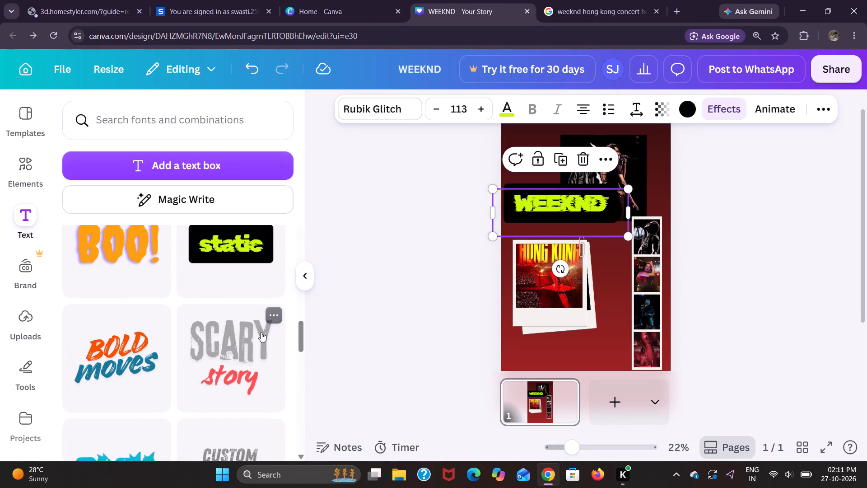
{"action": "scroll", "coordinate": [261, 332], "scroll_direction": "down", "scroll_amount": 2}
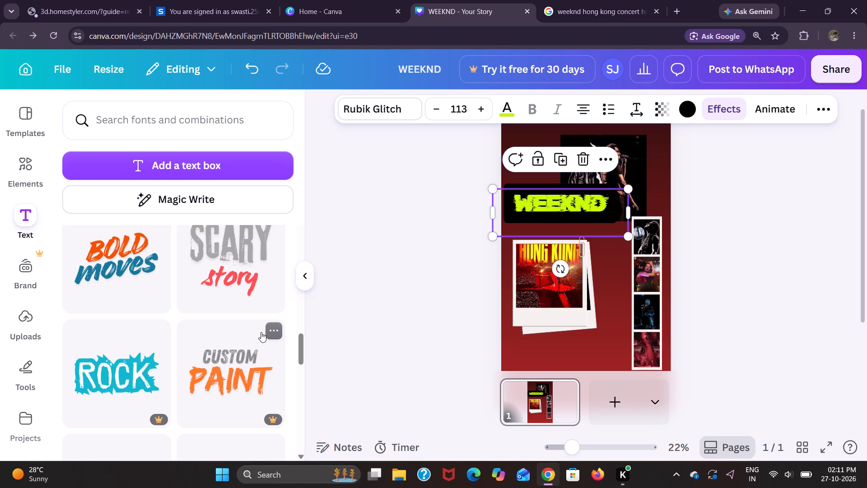
{"action": "scroll", "coordinate": [261, 332], "scroll_direction": "down", "scroll_amount": 2}
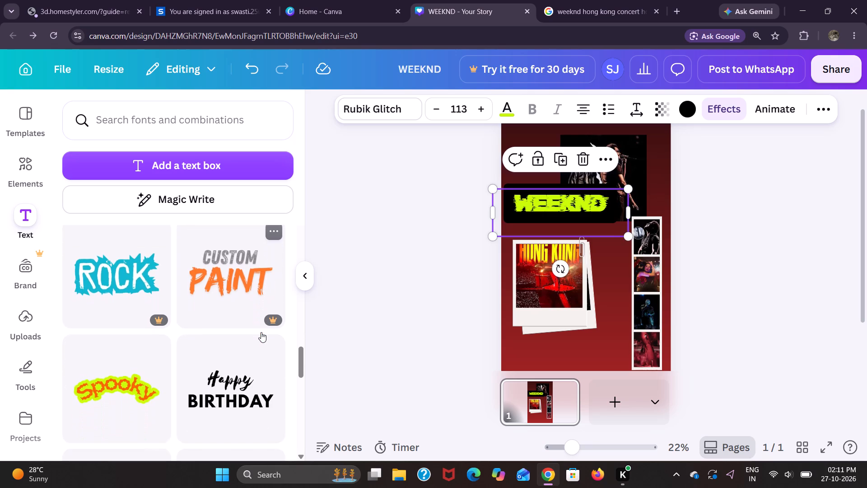
{"action": "scroll", "coordinate": [261, 332], "scroll_direction": "down", "scroll_amount": 6}
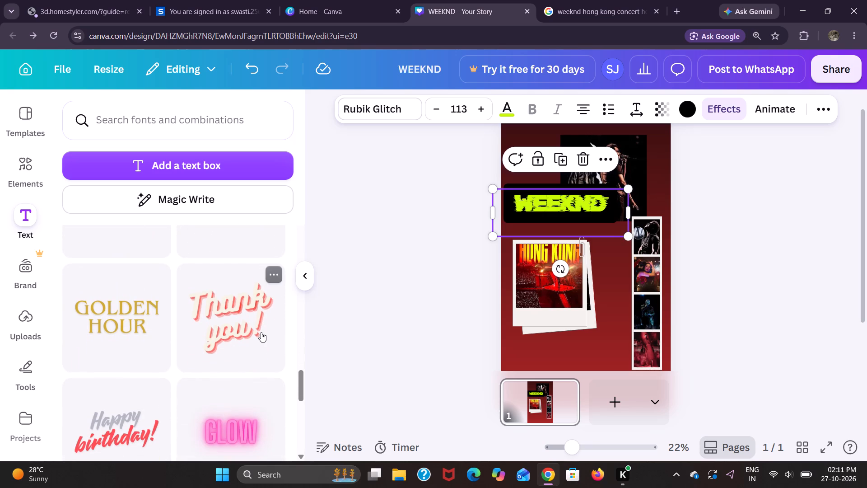
{"action": "scroll", "coordinate": [261, 332], "scroll_direction": "down", "scroll_amount": 5}
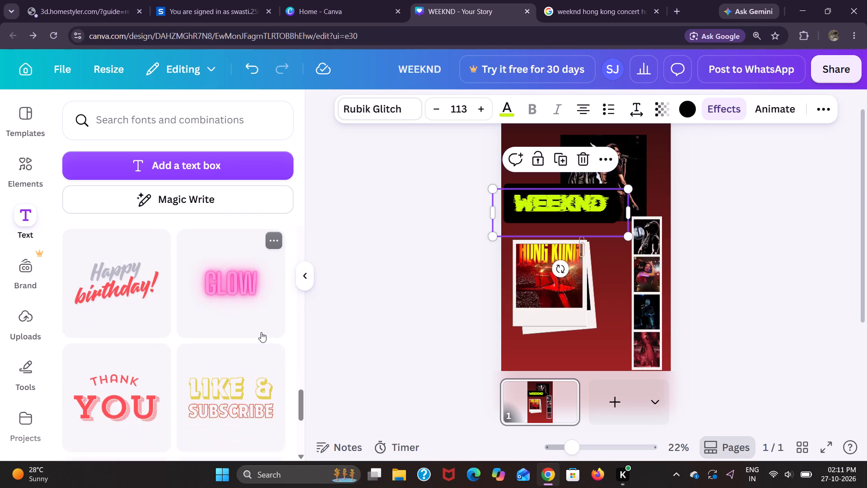
{"action": "scroll", "coordinate": [261, 332], "scroll_direction": "down", "scroll_amount": 7}
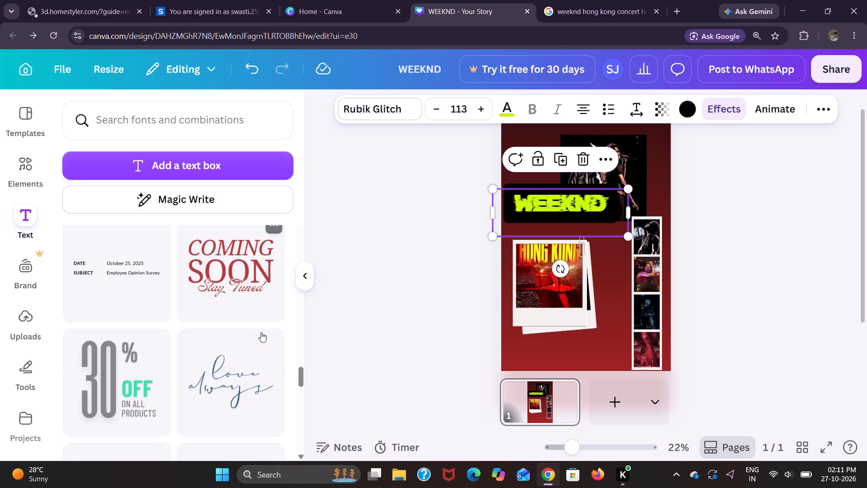
{"action": "scroll", "coordinate": [261, 332], "scroll_direction": "down", "scroll_amount": 6}
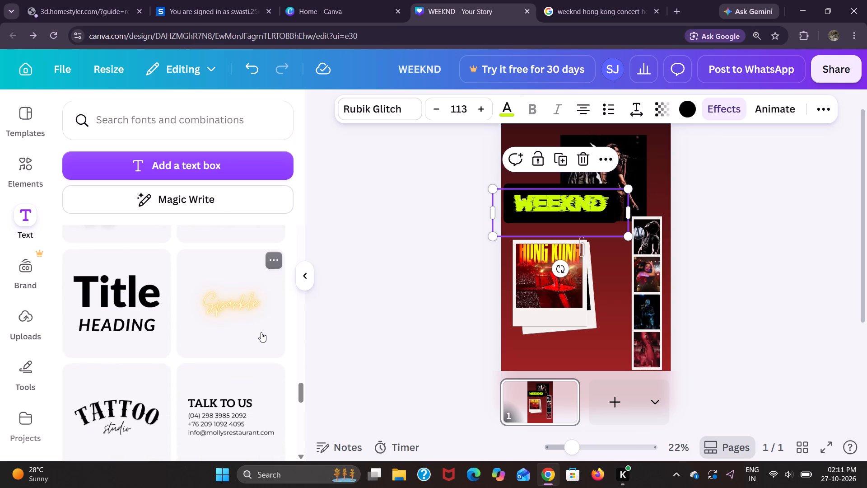
{"action": "scroll", "coordinate": [261, 332], "scroll_direction": "down", "scroll_amount": 6}
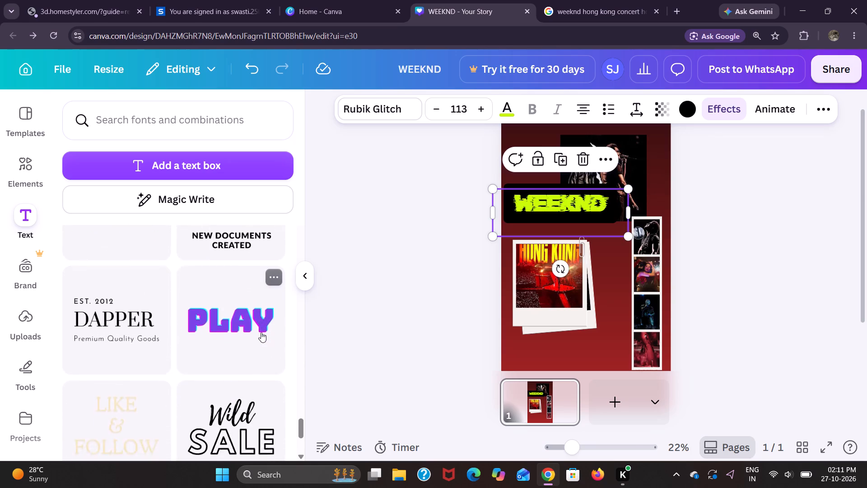
{"action": "scroll", "coordinate": [261, 332], "scroll_direction": "down", "scroll_amount": 1}
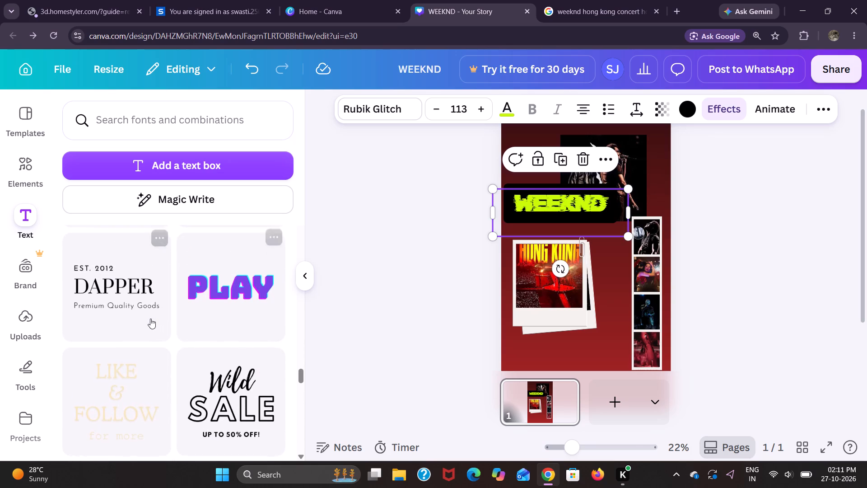
{"action": "left_click", "coordinate": [145, 318]}
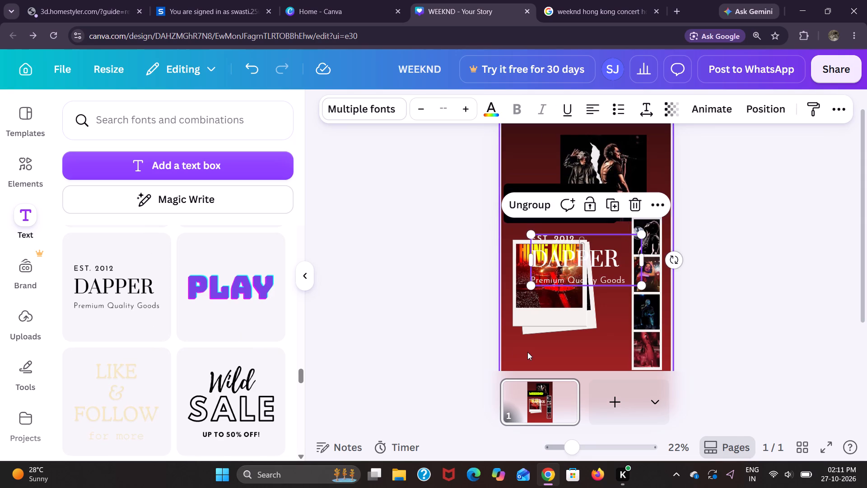
Change the text colour of the whole DAPPER text group to black.
{"action": "left_click", "coordinate": [493, 112]}
{"action": "left_click", "coordinate": [214, 265]}
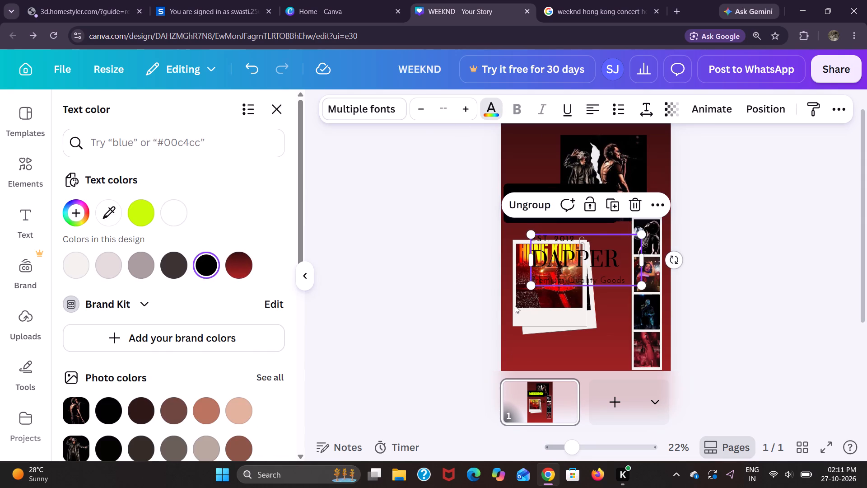
{"action": "left_click", "coordinate": [565, 270]}
Switch to Google, search for "weeknd hong kong concert date" and look through the general web results.
{"action": "left_click", "coordinate": [582, 0]}
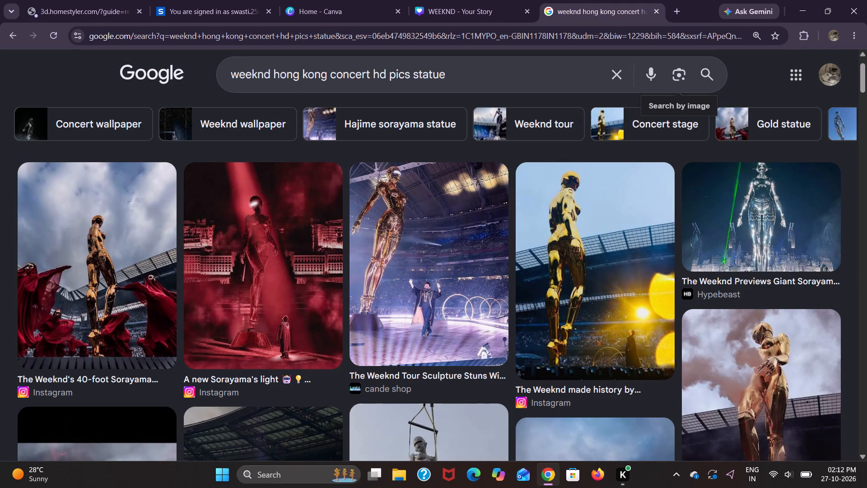
{"action": "left_click", "coordinate": [612, 74]}
{"action": "type", "text": "weeknd ho"}
{"action": "type", "text": "ng kong concert date"}
{"action": "key", "text": "Return"}
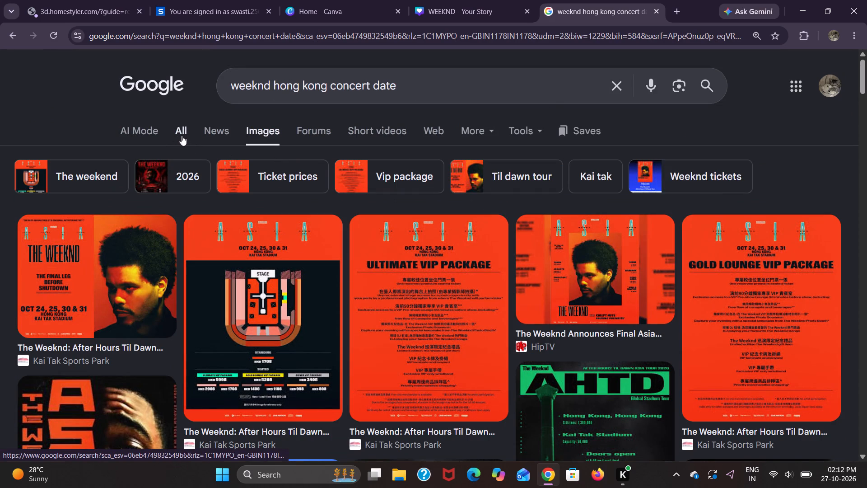
{"action": "left_click", "coordinate": [182, 136]}
{"action": "scroll", "coordinate": [362, 259], "scroll_direction": "down", "scroll_amount": 1}
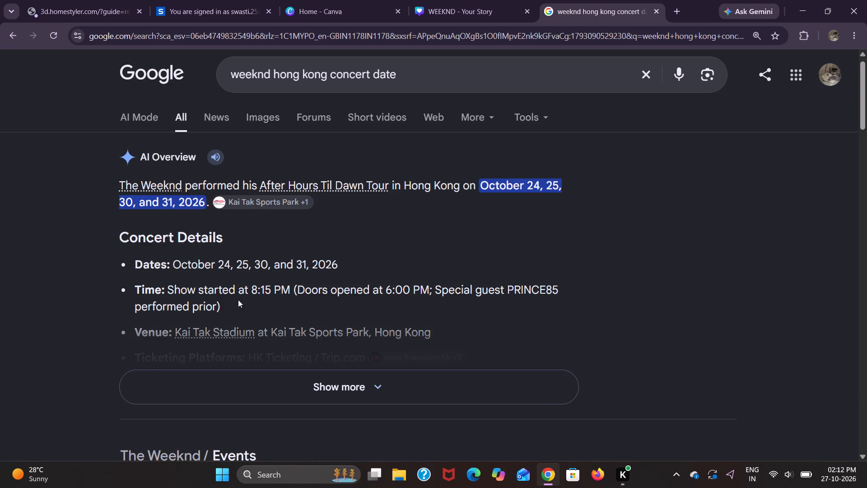
Return to the Canva design and replace the "EST. 2012" line of the text group with "24.10.2026".
{"action": "left_click", "coordinate": [486, 9]}
{"action": "scroll", "coordinate": [494, 229], "scroll_direction": "down", "scroll_amount": 1}
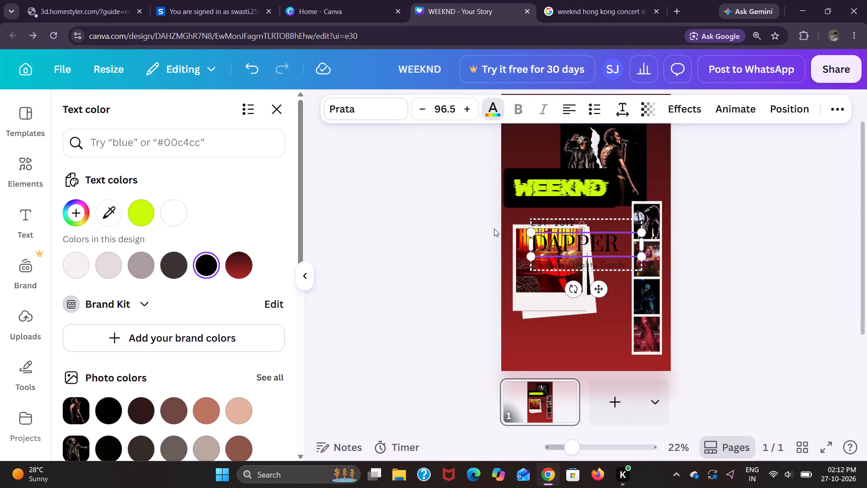
{"action": "scroll", "coordinate": [494, 229], "scroll_direction": "down", "scroll_amount": 1}
{"action": "scroll", "coordinate": [471, 239], "scroll_direction": "up", "scroll_amount": 1}
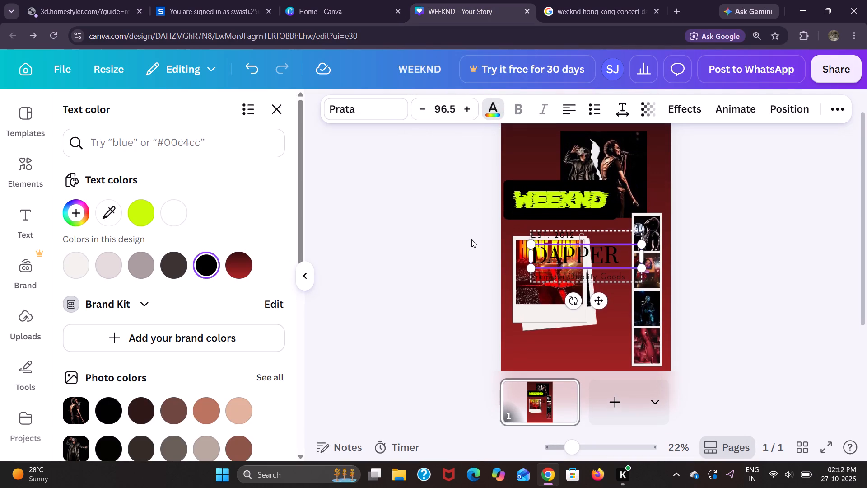
{"action": "scroll", "coordinate": [471, 239], "scroll_direction": "up", "scroll_amount": 1}
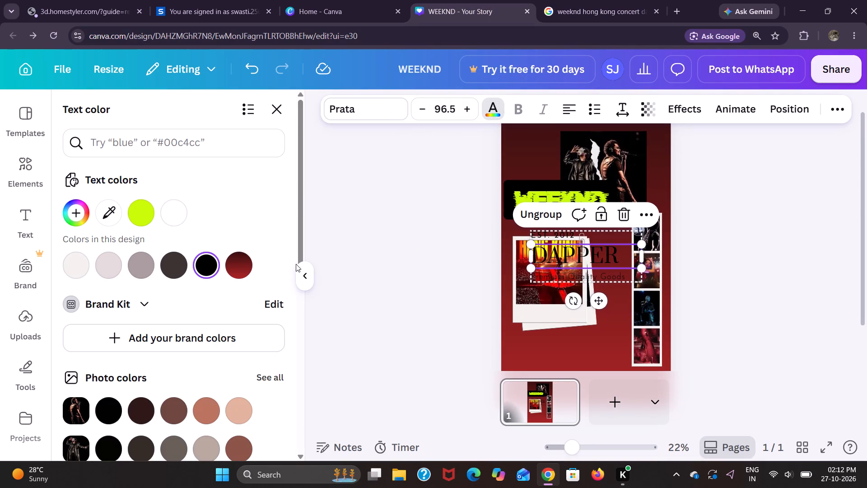
{"action": "double_click", "coordinate": [543, 233]}
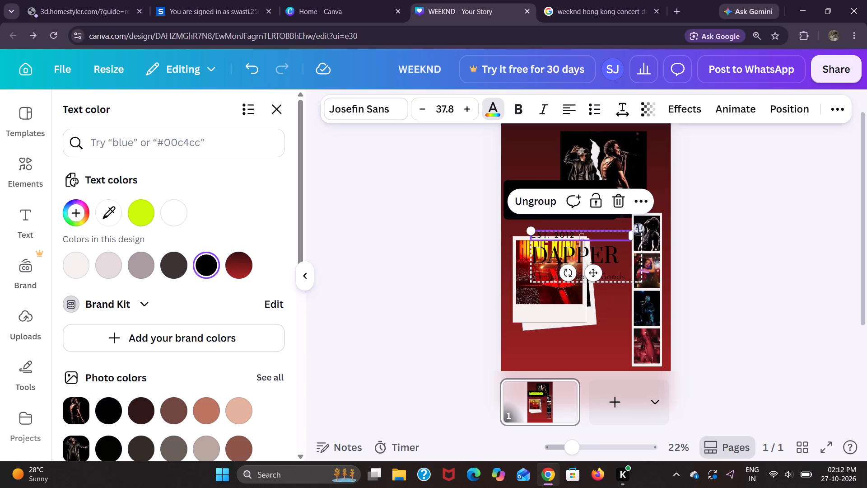
{"action": "type", "text": "24"}
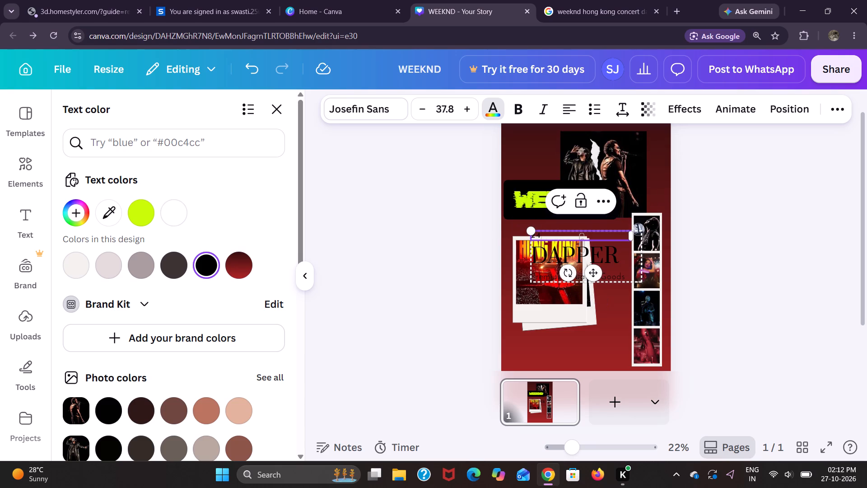
{"action": "type", "text": ".10.2026"}
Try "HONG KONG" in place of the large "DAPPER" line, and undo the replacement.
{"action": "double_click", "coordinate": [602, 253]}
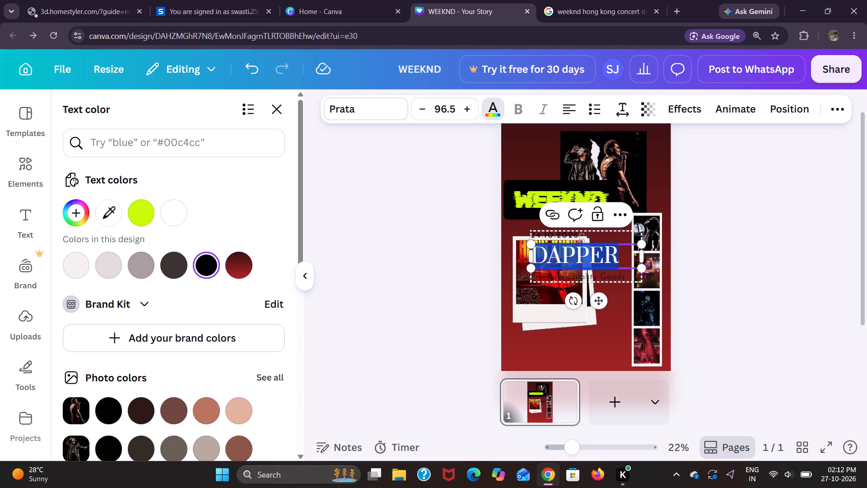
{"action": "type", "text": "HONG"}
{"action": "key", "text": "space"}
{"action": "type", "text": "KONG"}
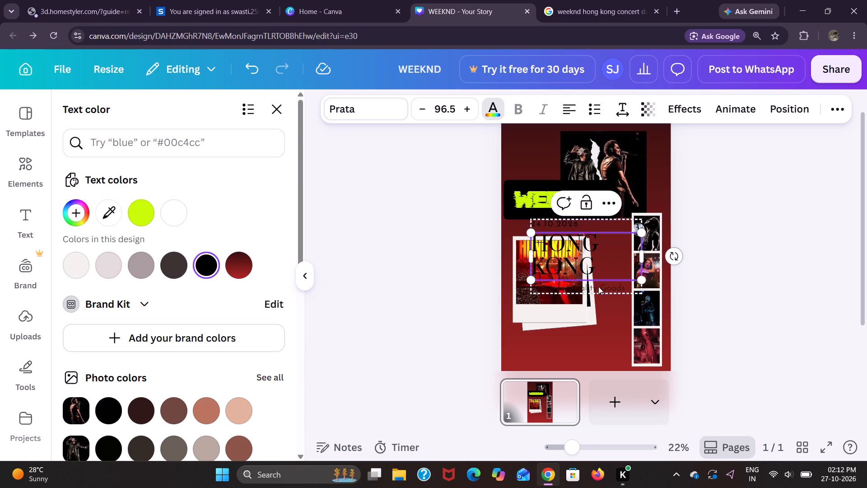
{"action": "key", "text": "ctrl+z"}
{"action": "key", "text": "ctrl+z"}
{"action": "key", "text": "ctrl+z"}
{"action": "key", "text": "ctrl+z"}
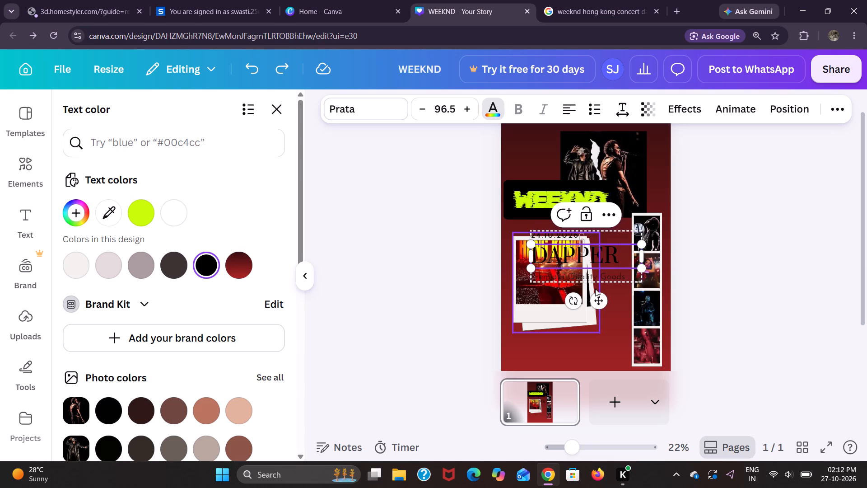
Replace the "Premium Quality Goods" line of the text group with "HONG KONG".
{"action": "double_click", "coordinate": [583, 279]}
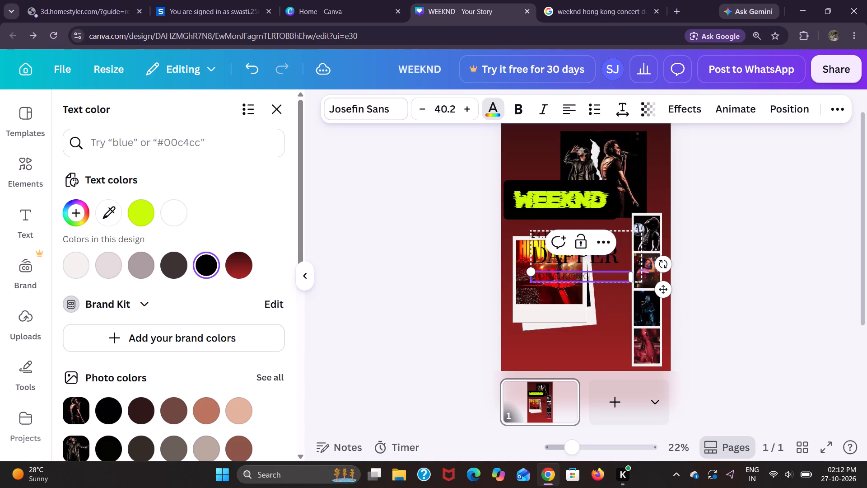
{"action": "double_click", "coordinate": [567, 263]}
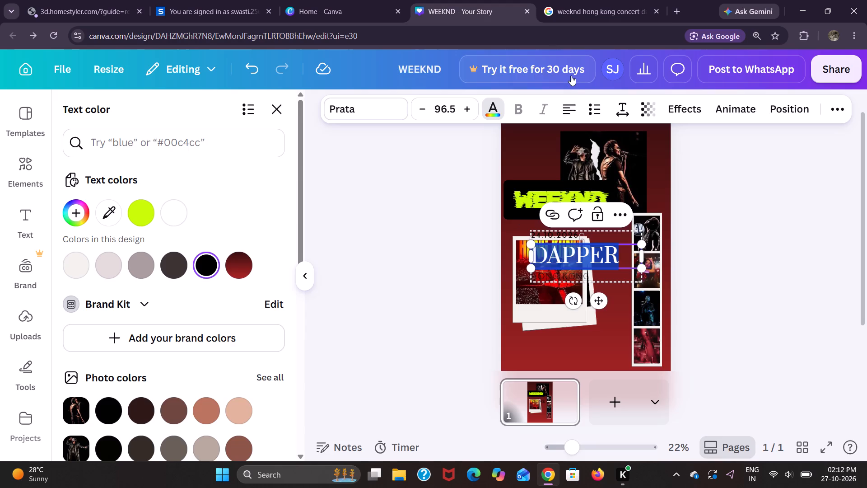
Go back to the Google results and examine the expanded overview of the Hong Kong concert details.
{"action": "left_click", "coordinate": [595, 0]}
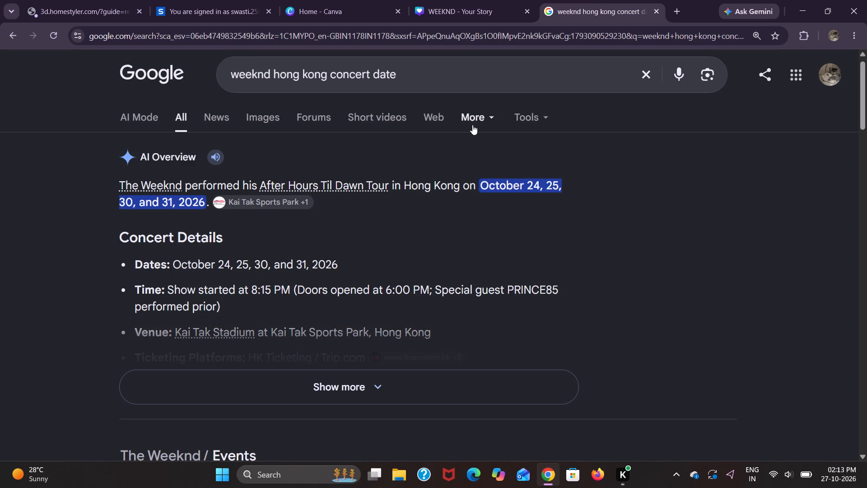
{"action": "scroll", "coordinate": [472, 125], "scroll_direction": "down", "scroll_amount": 1}
{"action": "left_click", "coordinate": [280, 340]}
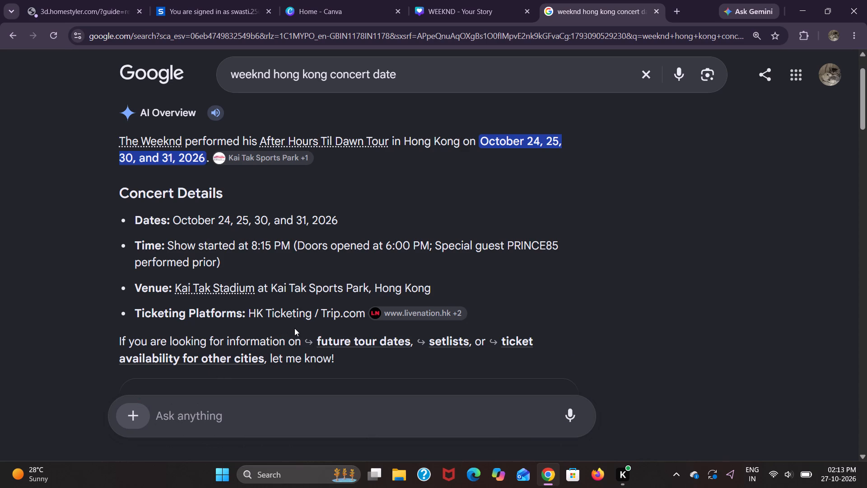
{"action": "scroll", "coordinate": [298, 328], "scroll_direction": "up", "scroll_amount": 1}
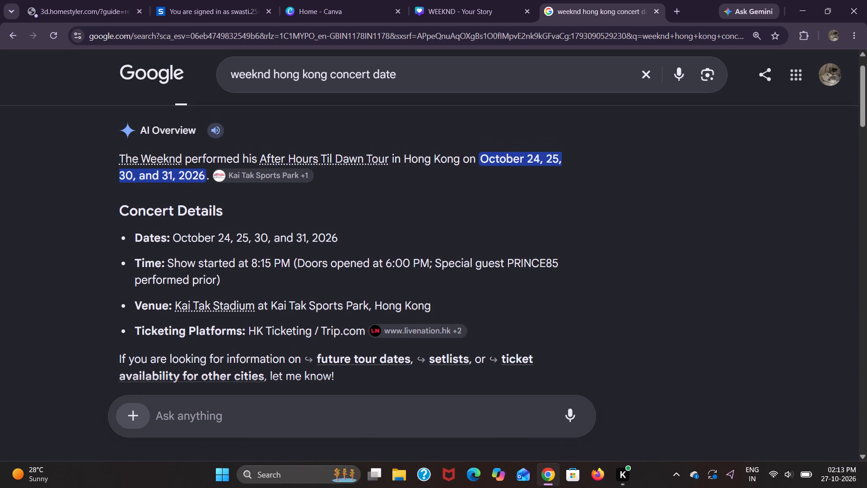
{"action": "scroll", "coordinate": [298, 328], "scroll_direction": "up", "scroll_amount": 1}
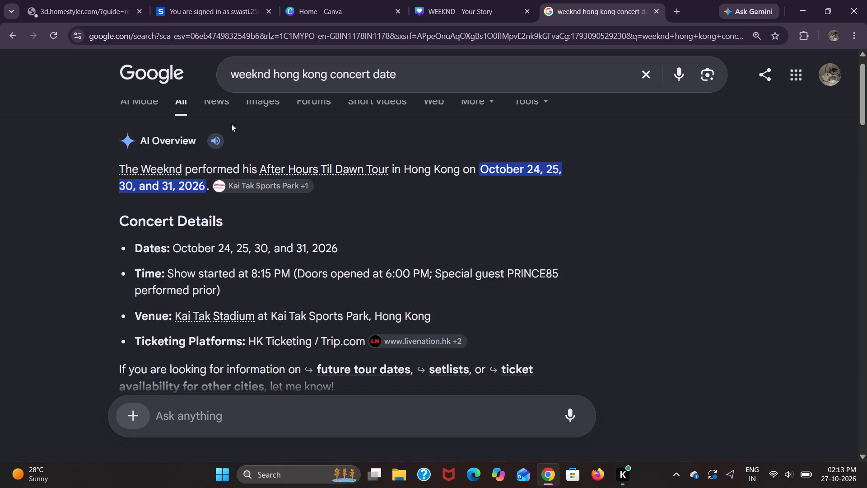
Return to the Canva design and replace the large "DAPPER" line with "XO".
{"action": "left_click", "coordinate": [482, 0]}
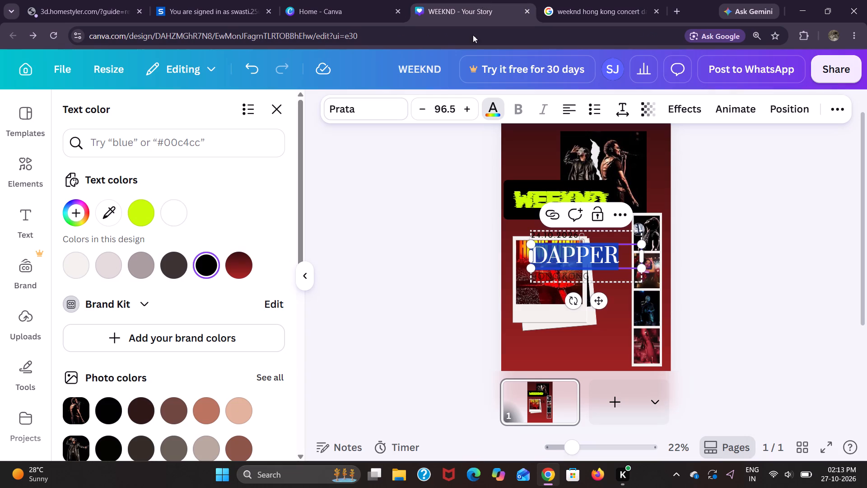
{"action": "left_click", "coordinate": [357, 3]}
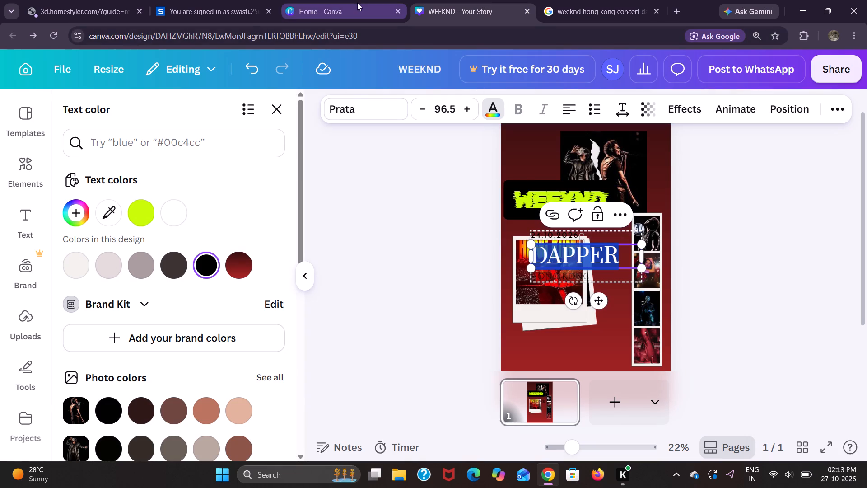
{"action": "left_click", "coordinate": [536, 2]}
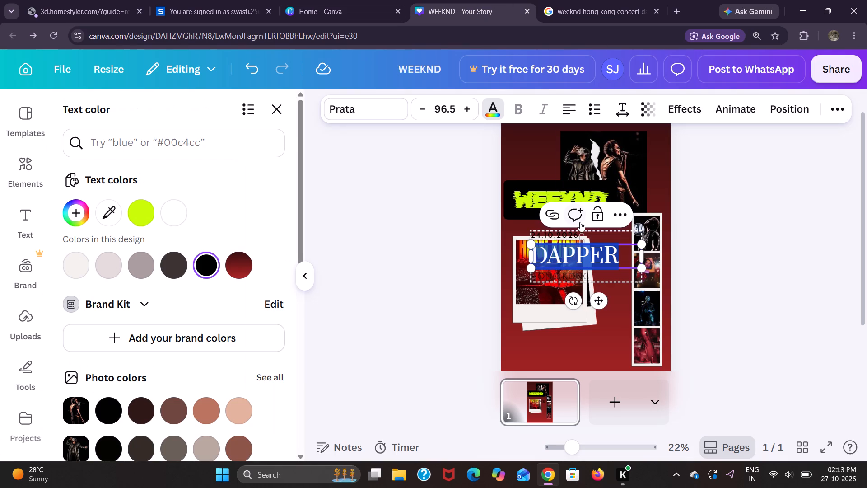
{"action": "left_click", "coordinate": [559, 259]}
{"action": "double_click", "coordinate": [559, 259]}
{"action": "type", "text": "XO"}
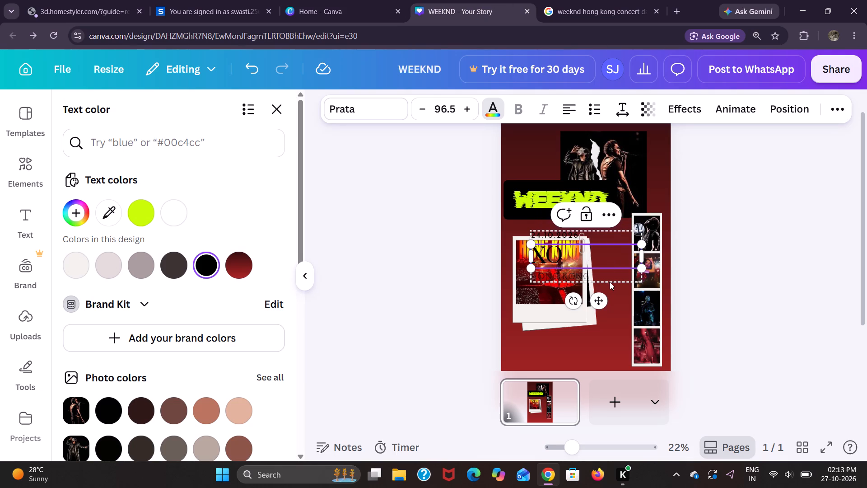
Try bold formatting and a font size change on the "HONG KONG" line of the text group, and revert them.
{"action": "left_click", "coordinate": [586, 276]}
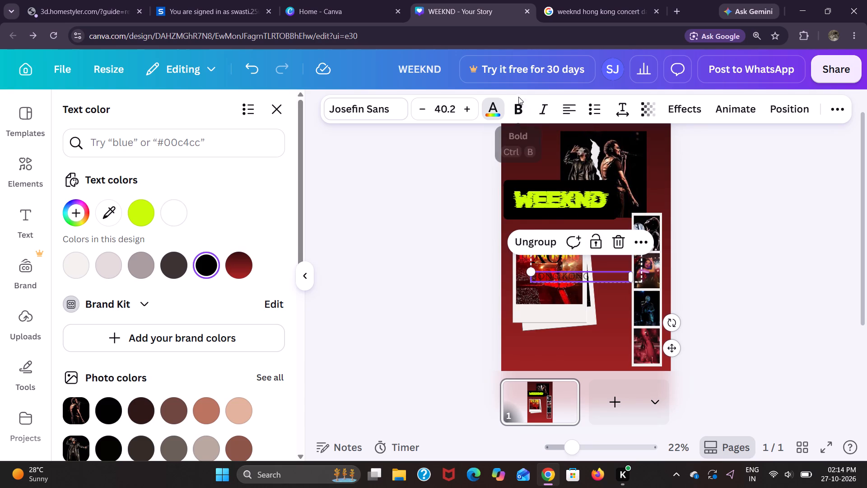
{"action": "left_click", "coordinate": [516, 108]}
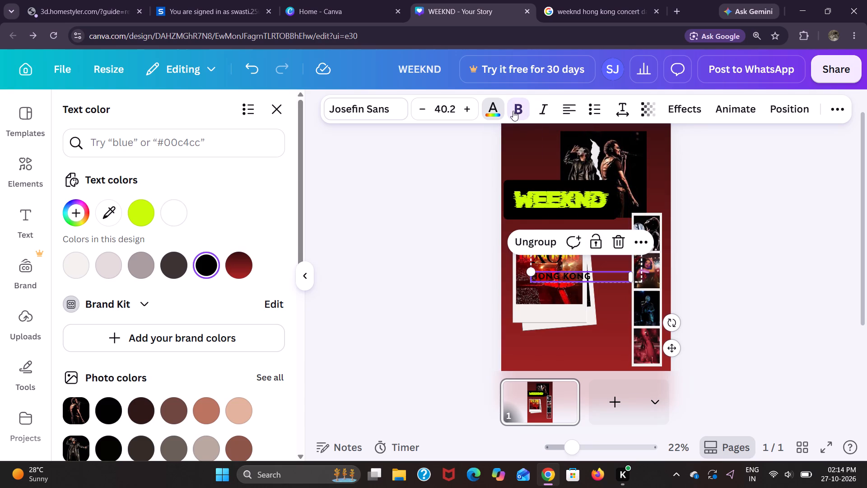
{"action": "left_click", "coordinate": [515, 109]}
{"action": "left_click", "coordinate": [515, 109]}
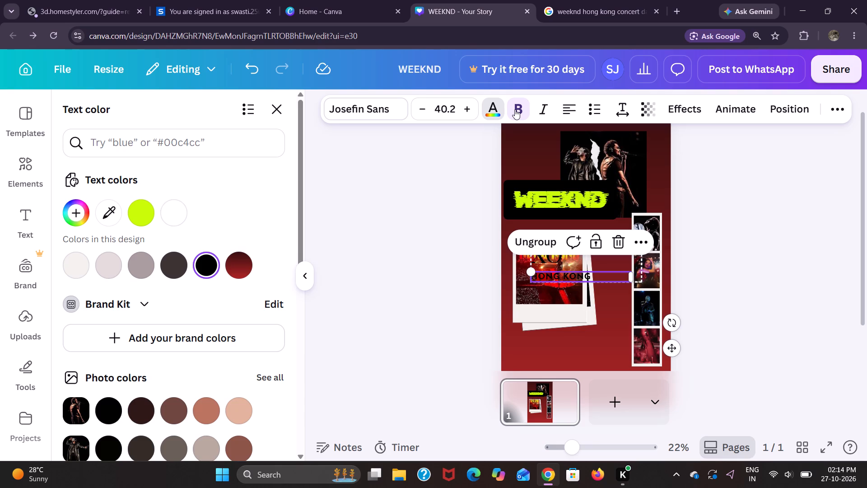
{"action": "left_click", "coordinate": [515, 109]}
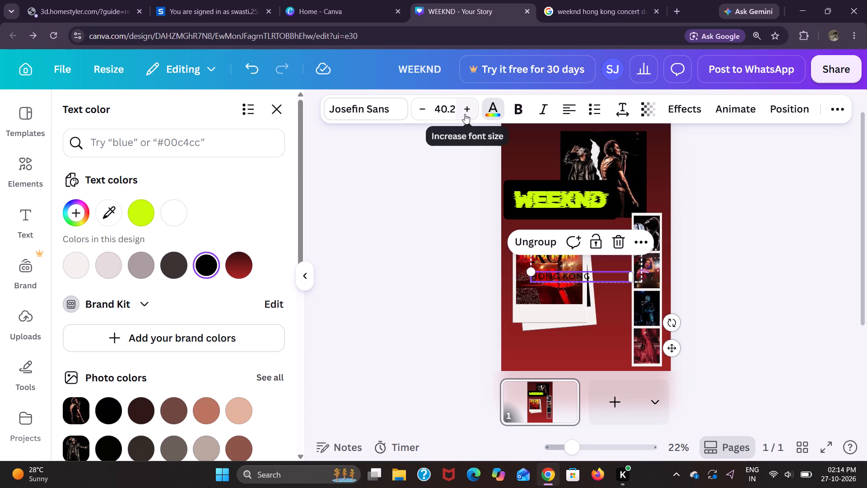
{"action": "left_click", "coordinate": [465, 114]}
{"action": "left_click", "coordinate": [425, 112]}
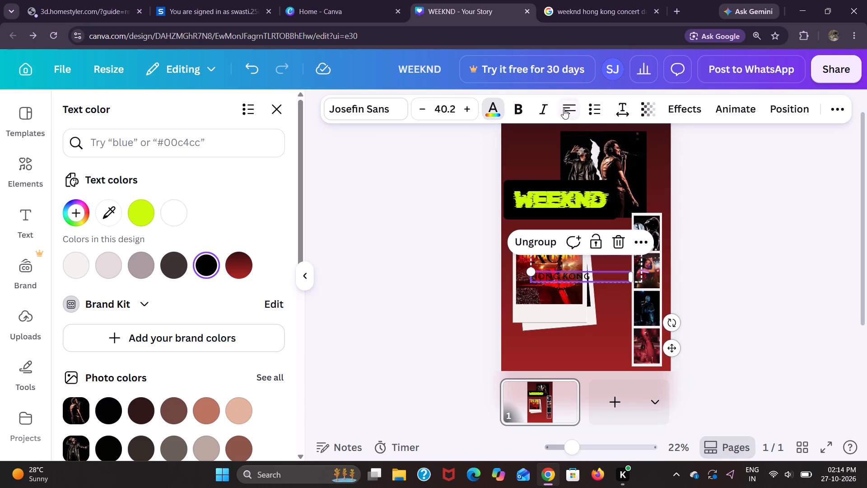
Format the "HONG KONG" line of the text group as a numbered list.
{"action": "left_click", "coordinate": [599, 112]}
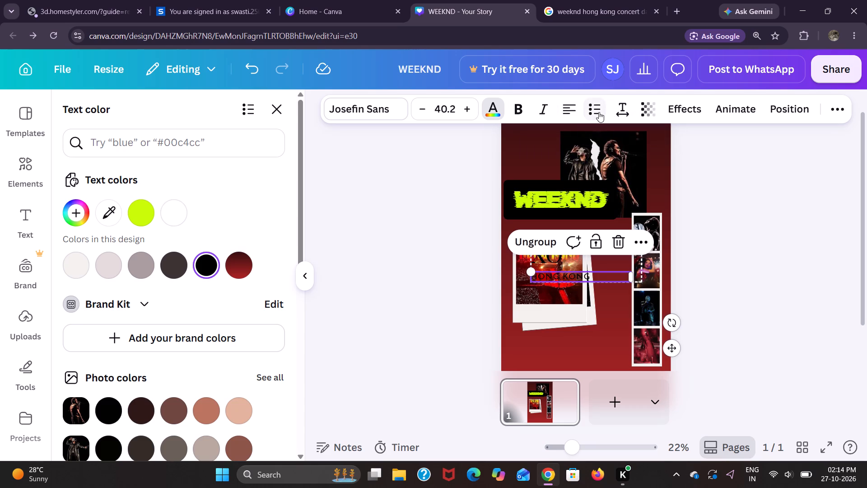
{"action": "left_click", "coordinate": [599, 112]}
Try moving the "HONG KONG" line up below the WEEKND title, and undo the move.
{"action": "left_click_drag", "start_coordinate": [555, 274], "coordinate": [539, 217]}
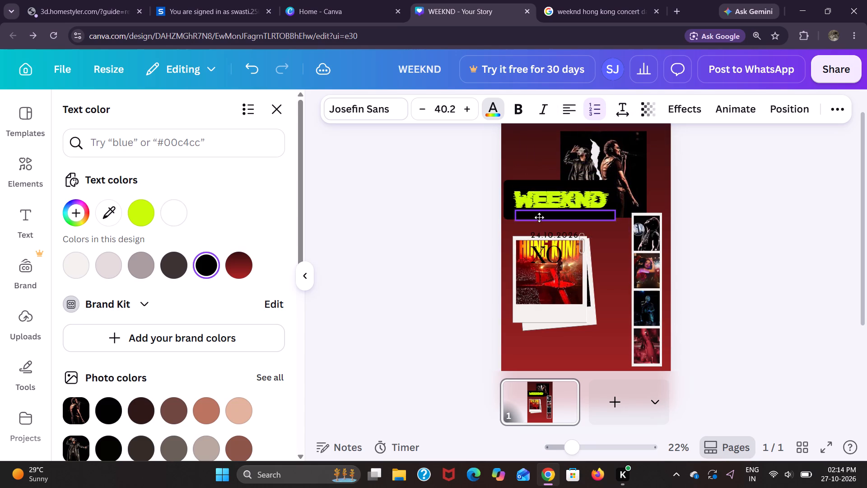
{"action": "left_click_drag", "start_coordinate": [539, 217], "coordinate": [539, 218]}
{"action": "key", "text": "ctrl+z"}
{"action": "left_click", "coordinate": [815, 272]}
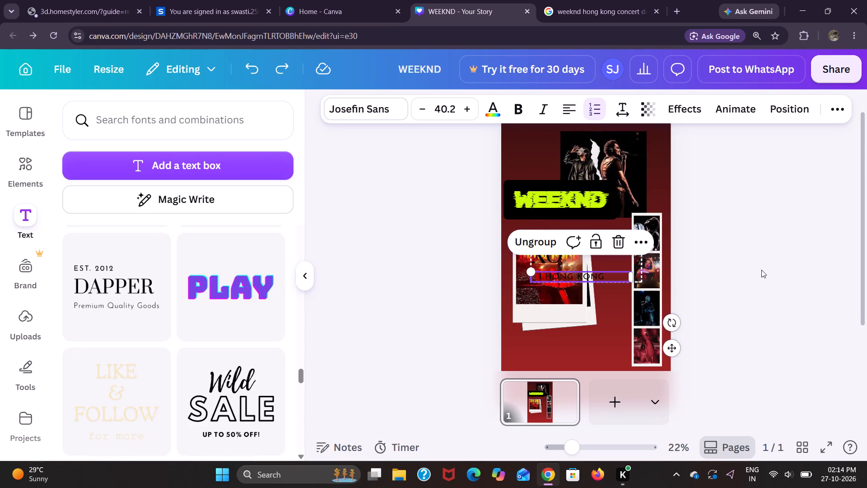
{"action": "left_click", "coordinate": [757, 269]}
Move the date/XO/HONG KONG text group onto the bottom border of the Hong Kong polaroid and scale it down to the photo's width.
{"action": "left_click", "coordinate": [623, 269]}
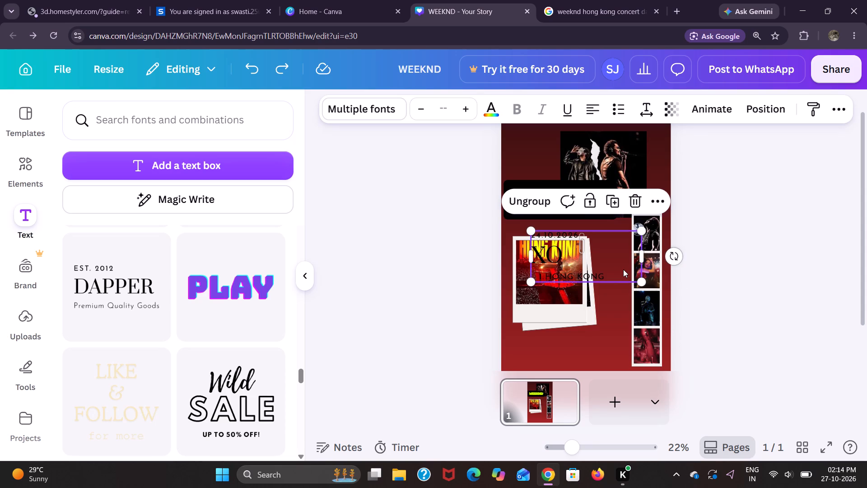
{"action": "left_click_drag", "start_coordinate": [625, 275], "coordinate": [602, 343]}
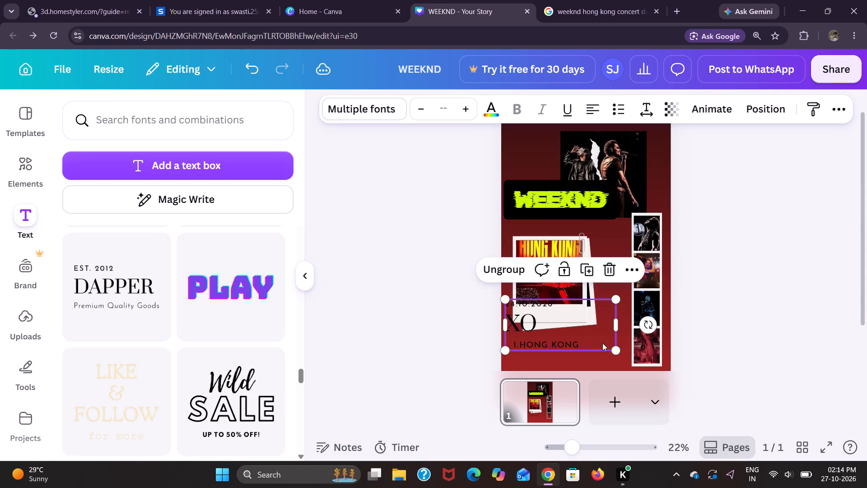
{"action": "left_click", "coordinate": [620, 356]}
{"action": "left_click_drag", "start_coordinate": [618, 352], "coordinate": [571, 320]}
{"action": "left_click_drag", "start_coordinate": [551, 316], "coordinate": [558, 317]}
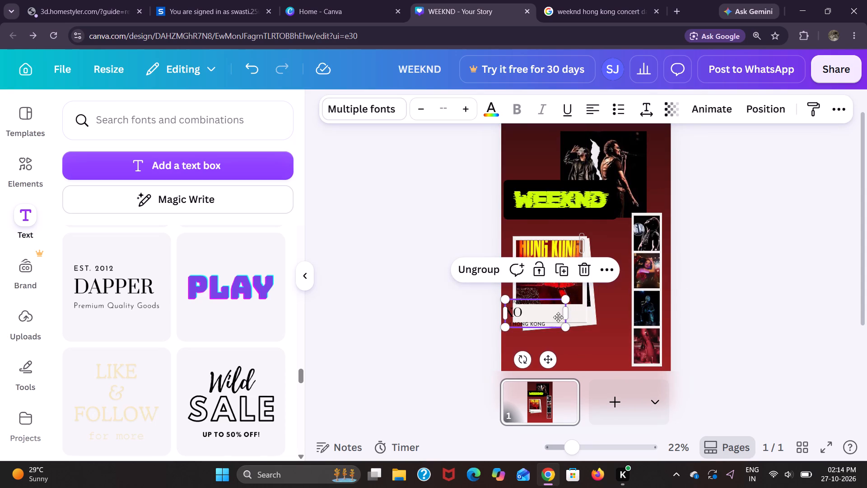
{"action": "left_click_drag", "start_coordinate": [558, 317], "coordinate": [564, 318]}
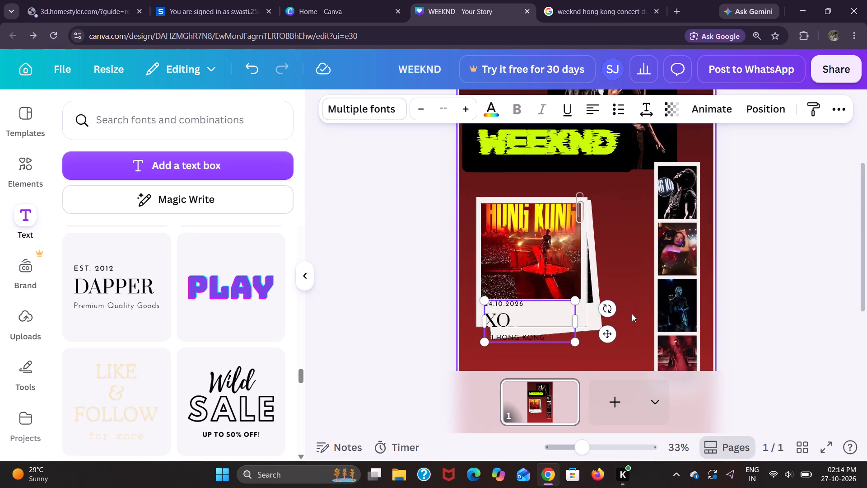
Reduce the "XO" line's font size to 45.3.
{"action": "left_click", "coordinate": [443, 340]}
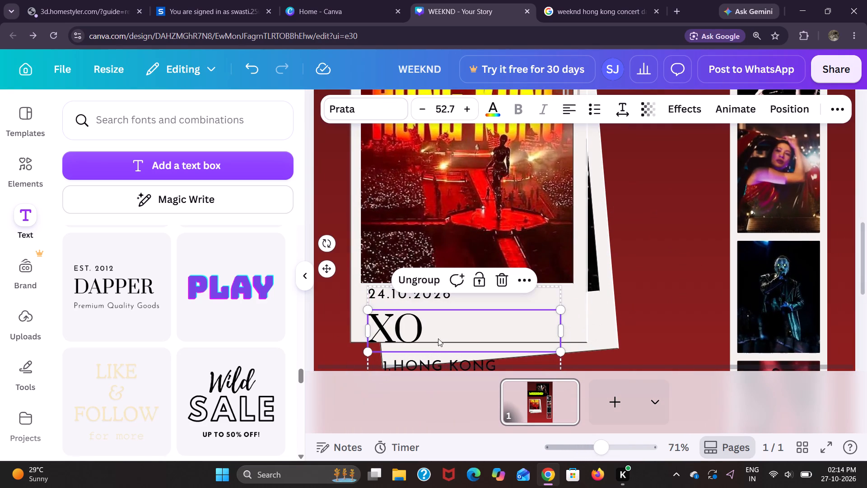
{"action": "left_click", "coordinate": [438, 351]}
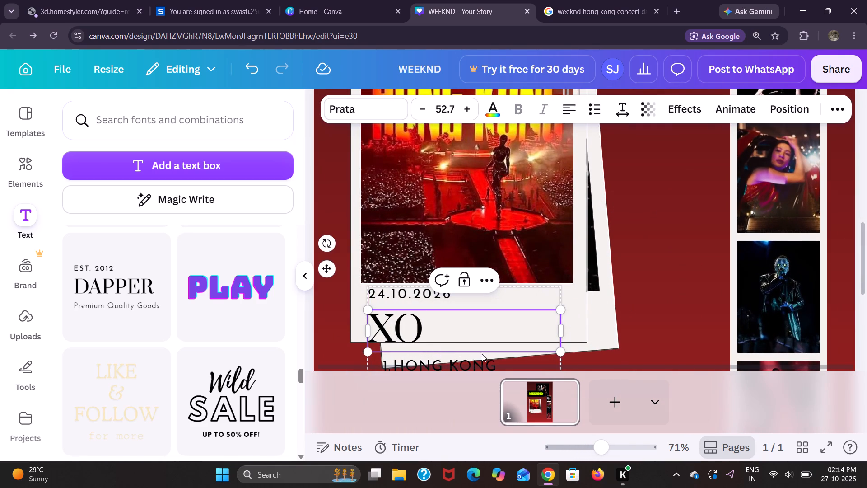
{"action": "left_click", "coordinate": [479, 349]}
{"action": "left_click_drag", "start_coordinate": [560, 352], "coordinate": [549, 345]}
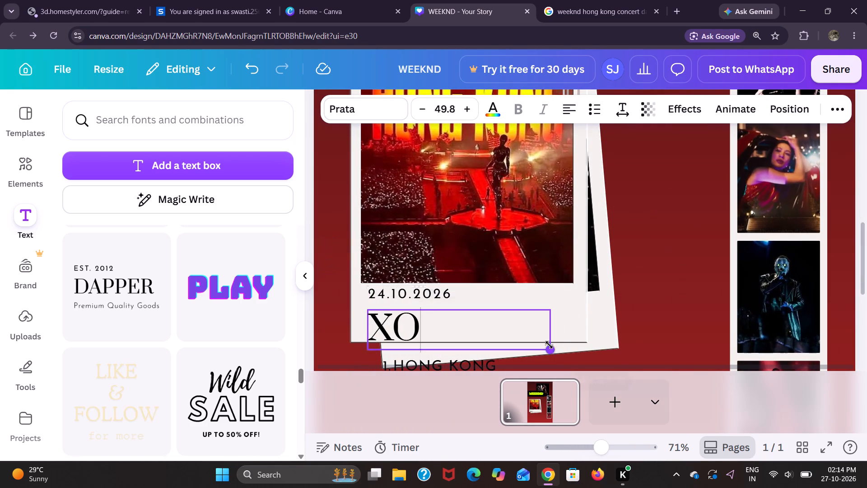
{"action": "left_click_drag", "start_coordinate": [549, 345], "coordinate": [552, 331]}
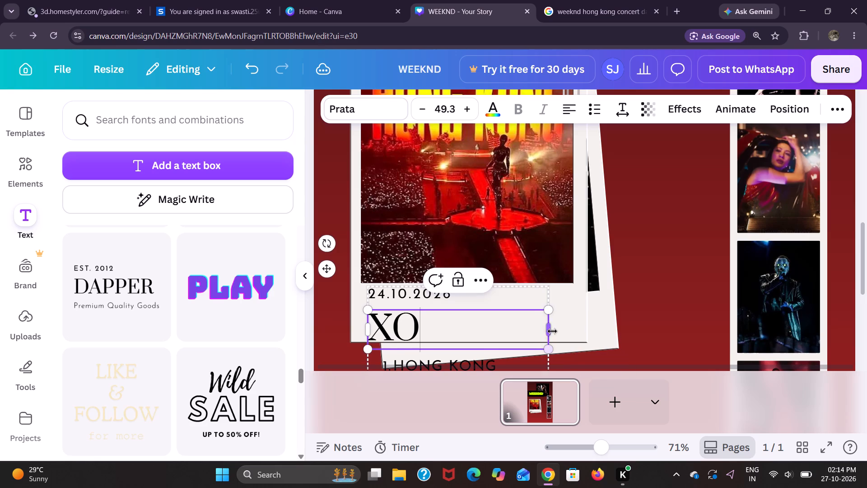
{"action": "left_click", "coordinate": [428, 105]}
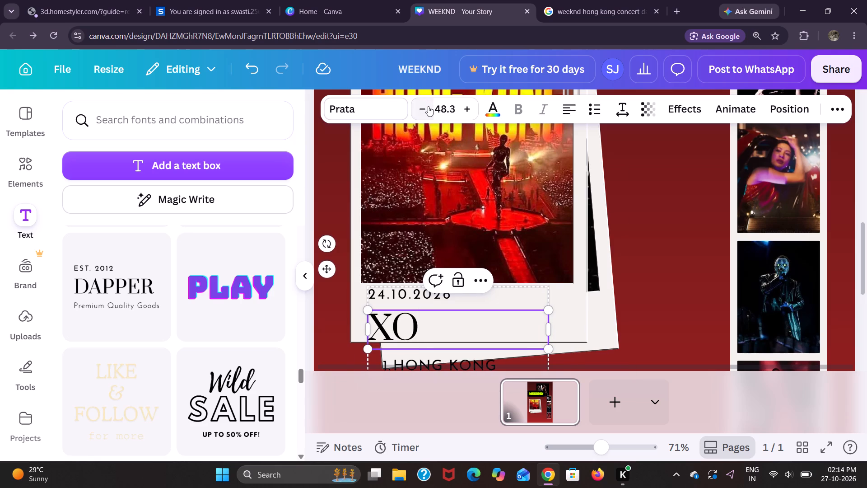
{"action": "double_click", "coordinate": [427, 109]}
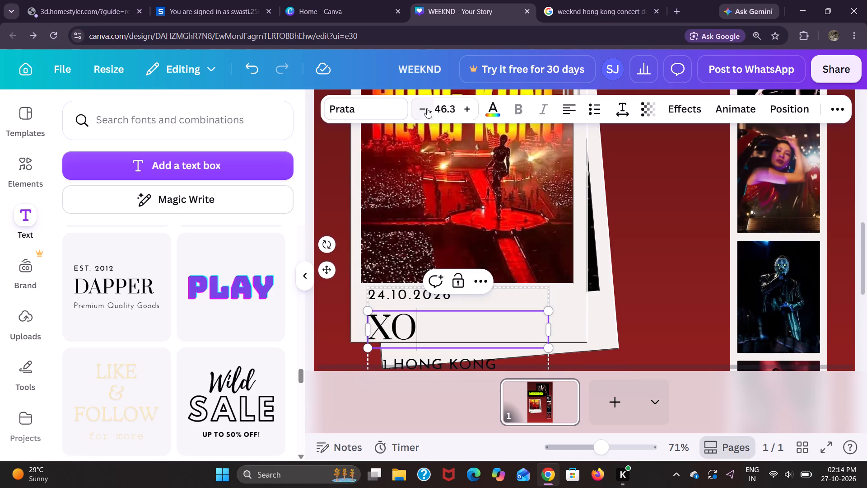
{"action": "left_click", "coordinate": [426, 108]}
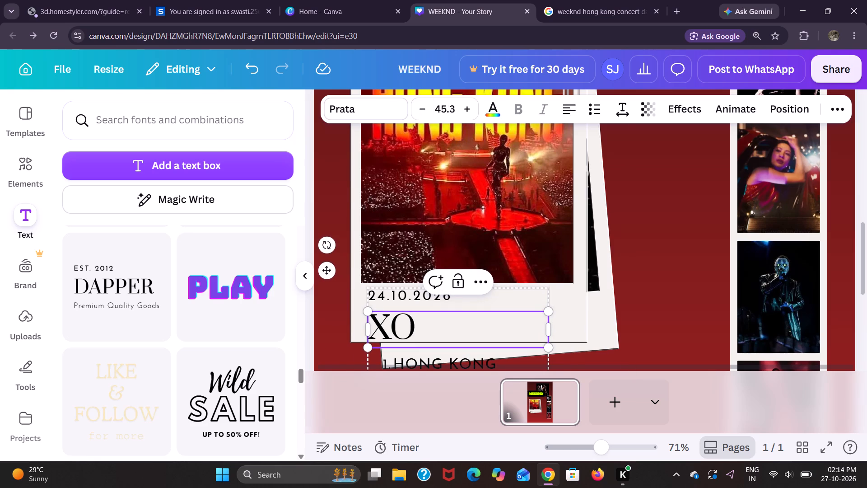
Remove the list numbering from the "HONG KONG" line.
{"action": "scroll", "coordinate": [427, 330], "scroll_direction": "down", "scroll_amount": 1}
{"action": "left_click", "coordinate": [578, 332]}
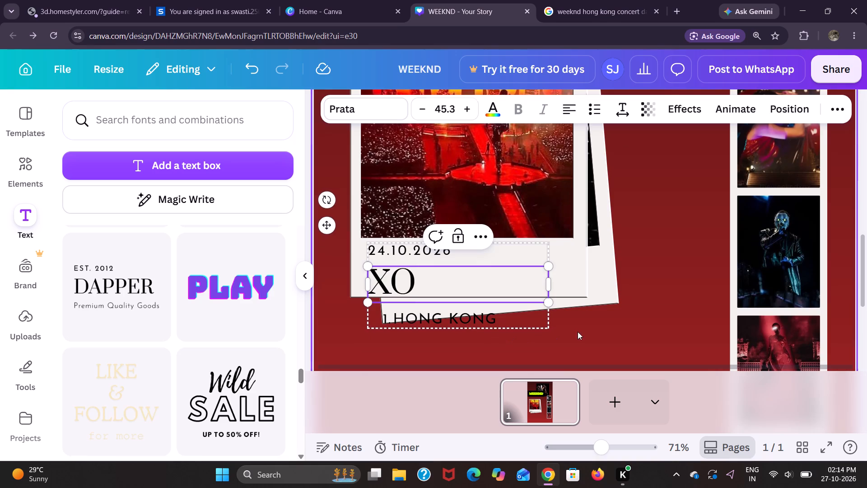
{"action": "left_click", "coordinate": [387, 320]}
{"action": "double_click", "coordinate": [388, 319]}
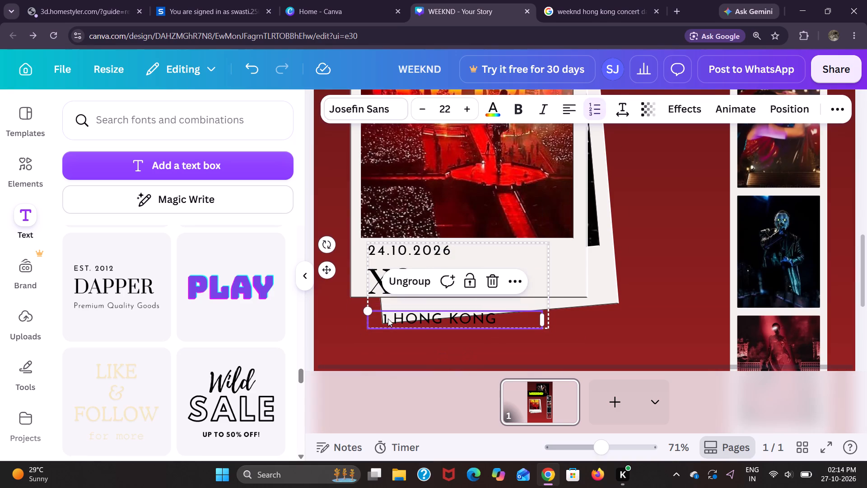
{"action": "key", "text": "BackSpace"}
{"action": "key", "text": "BackSpace"}
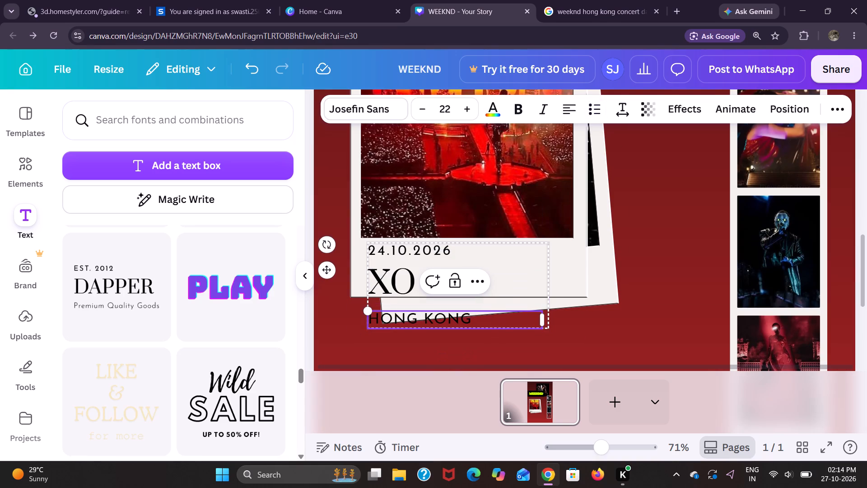
{"action": "left_click", "coordinate": [471, 341]}
Scale the whole text group down to fit inside the polaroid's bottom border, and widen its text box slightly.
{"action": "left_click", "coordinate": [517, 308]}
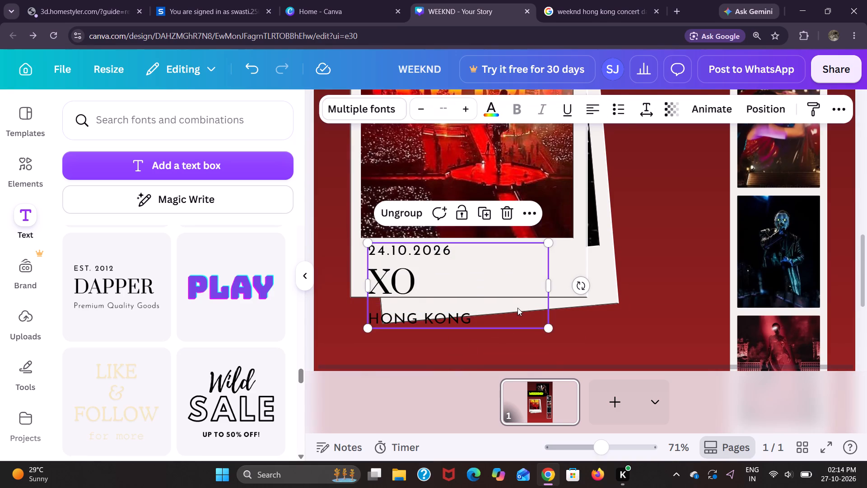
{"action": "left_click_drag", "start_coordinate": [547, 327], "coordinate": [487, 271]}
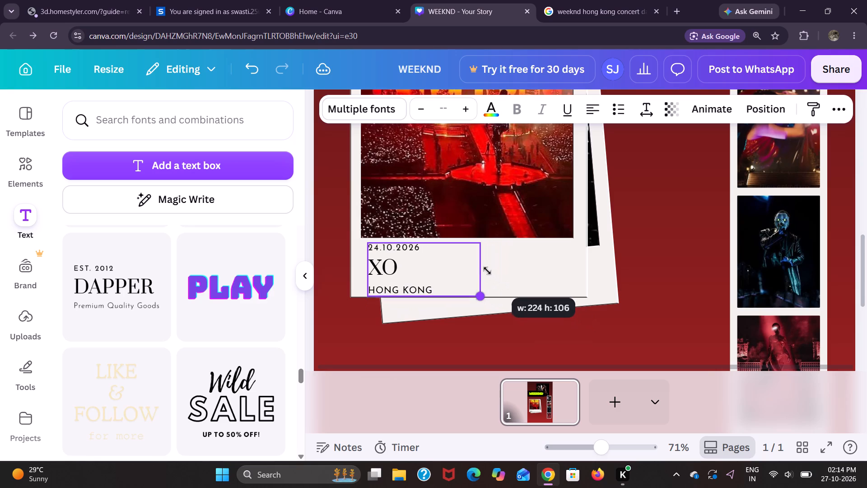
{"action": "left_click_drag", "start_coordinate": [487, 271], "coordinate": [478, 267]}
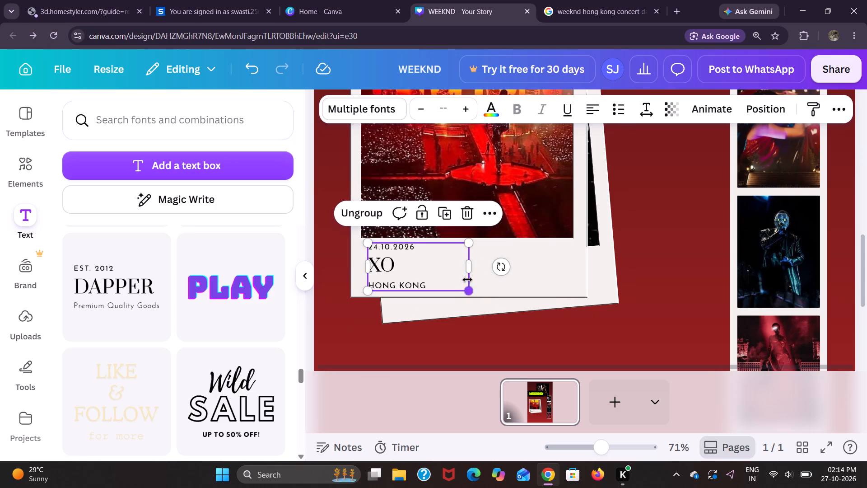
{"action": "left_click_drag", "start_coordinate": [468, 271], "coordinate": [495, 268]}
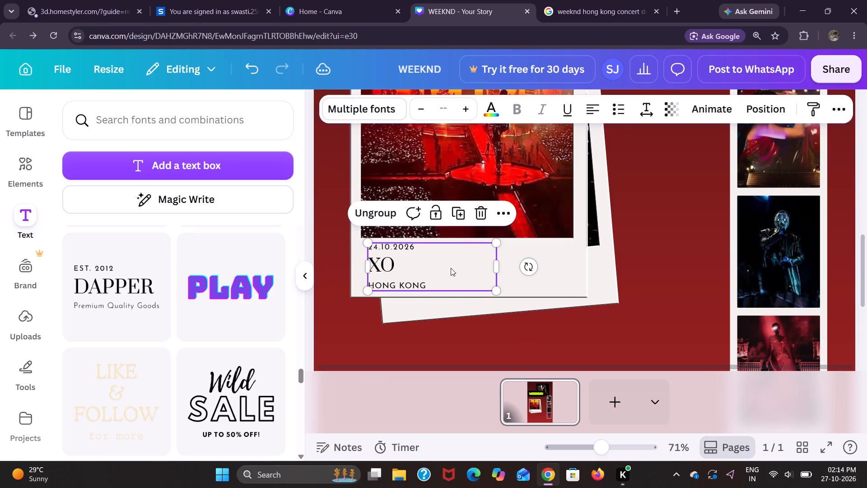
{"action": "left_click", "coordinate": [451, 268]}
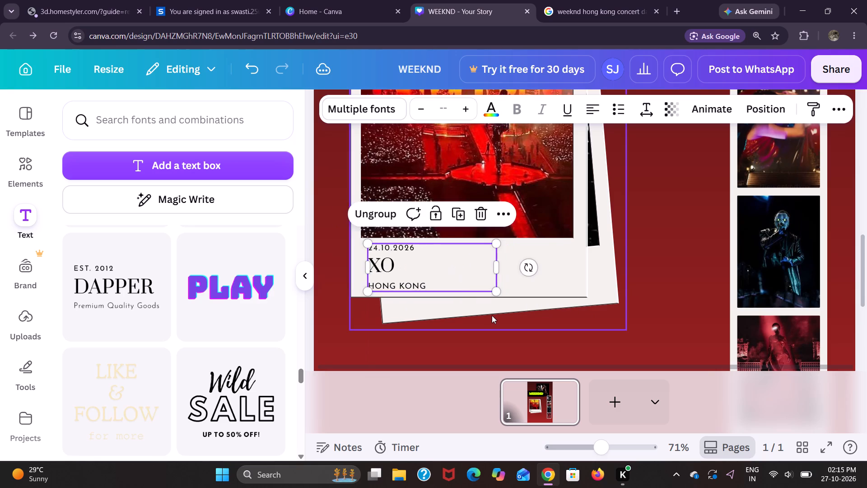
Move the WEEKND title down to the page's left edge and shrink it to sit just above the Hong Kong polaroid.
{"action": "left_click", "coordinate": [492, 317]}
{"action": "scroll", "coordinate": [492, 317], "scroll_direction": "up", "scroll_amount": 4}
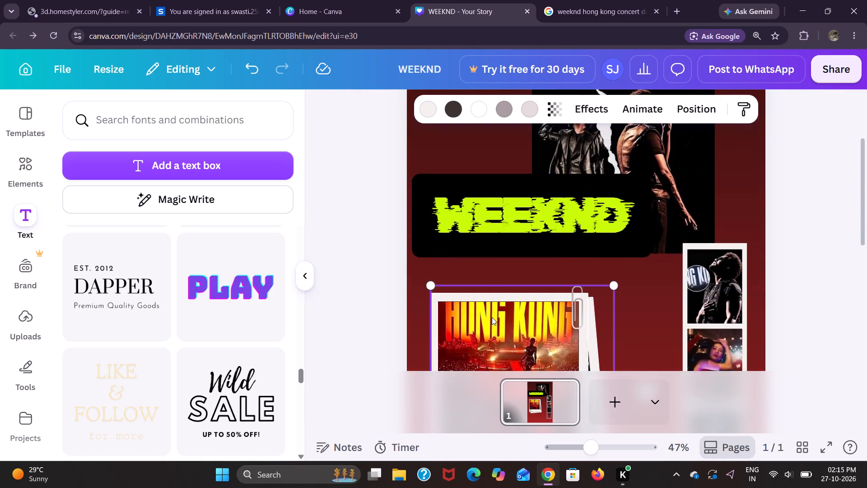
{"action": "scroll", "coordinate": [492, 317], "scroll_direction": "up", "scroll_amount": 1}
{"action": "left_click", "coordinate": [534, 313]}
{"action": "scroll", "coordinate": [626, 260], "scroll_direction": "down", "scroll_amount": 1}
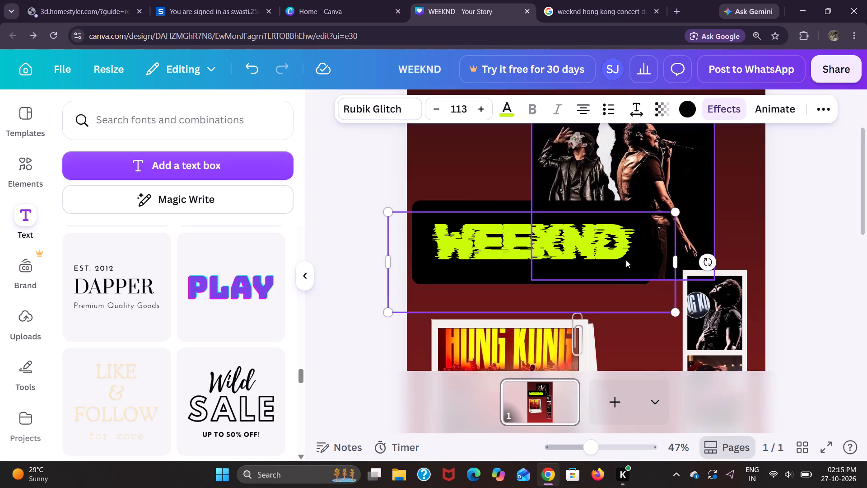
{"action": "scroll", "coordinate": [626, 260], "scroll_direction": "down", "scroll_amount": 1}
{"action": "left_click_drag", "start_coordinate": [594, 233], "coordinate": [589, 272]}
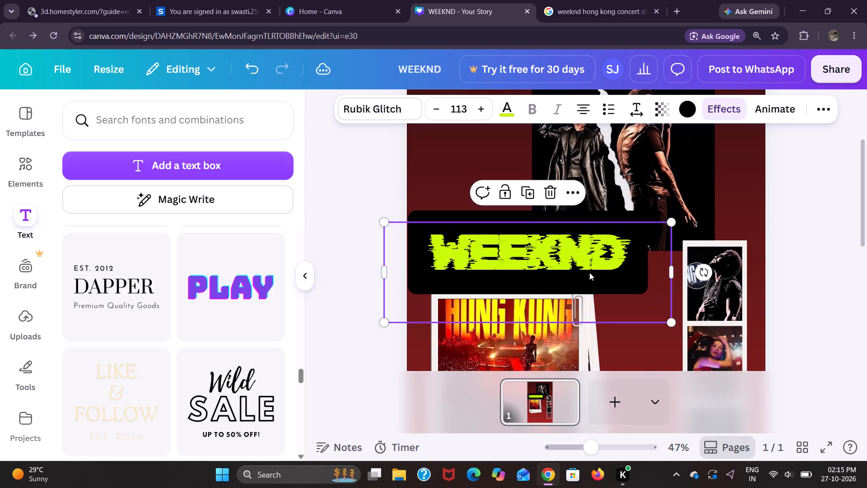
{"action": "left_click_drag", "start_coordinate": [670, 321], "coordinate": [629, 309]}
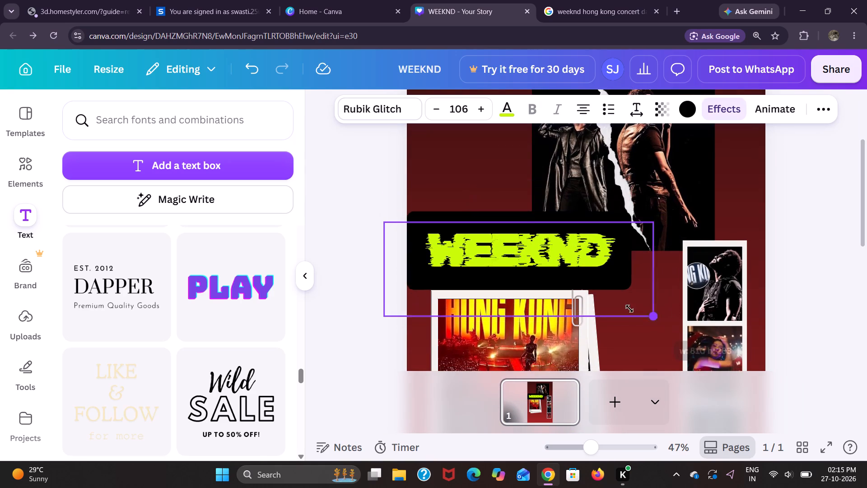
{"action": "left_click_drag", "start_coordinate": [629, 309], "coordinate": [611, 296]}
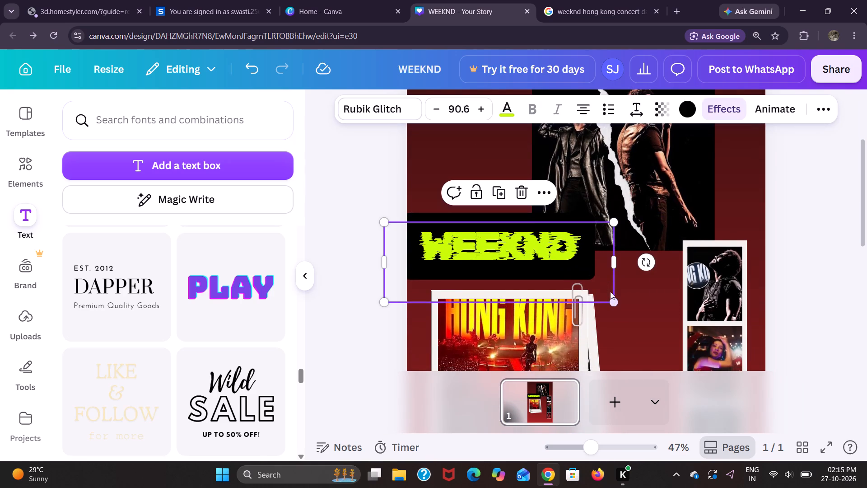
{"action": "left_click_drag", "start_coordinate": [614, 298], "coordinate": [601, 292]}
{"action": "left_click", "coordinate": [799, 279]}
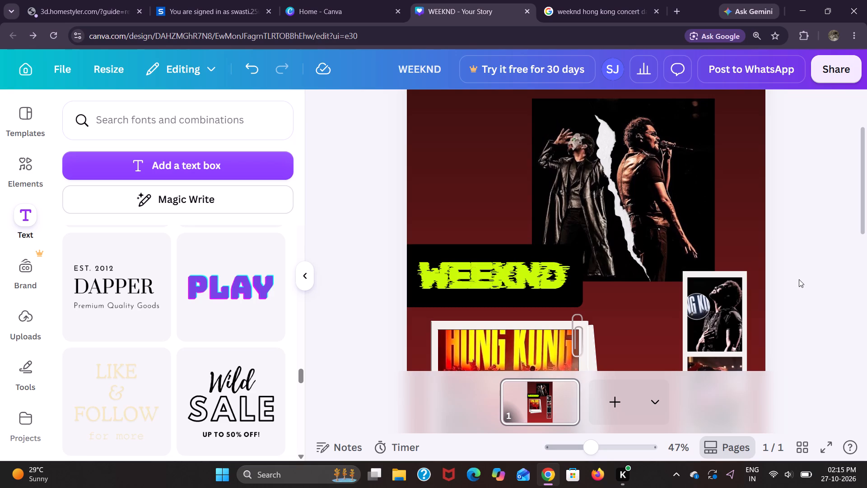
{"action": "scroll", "coordinate": [799, 279], "scroll_direction": "down", "scroll_amount": 1}
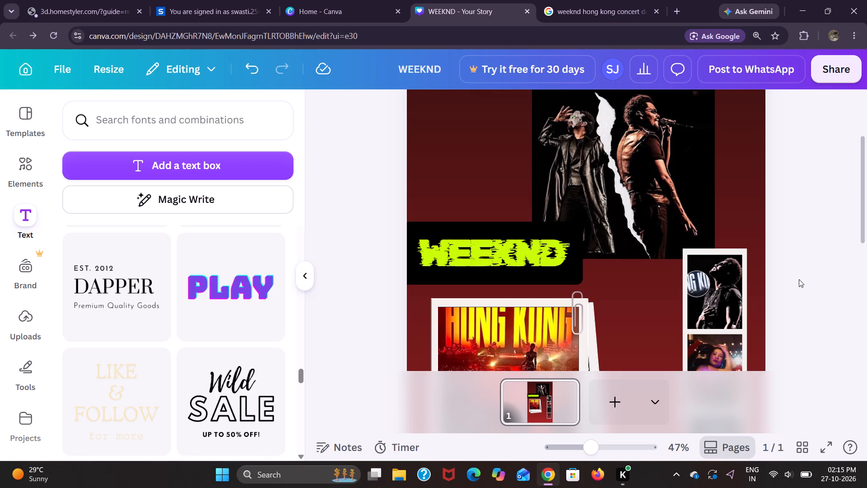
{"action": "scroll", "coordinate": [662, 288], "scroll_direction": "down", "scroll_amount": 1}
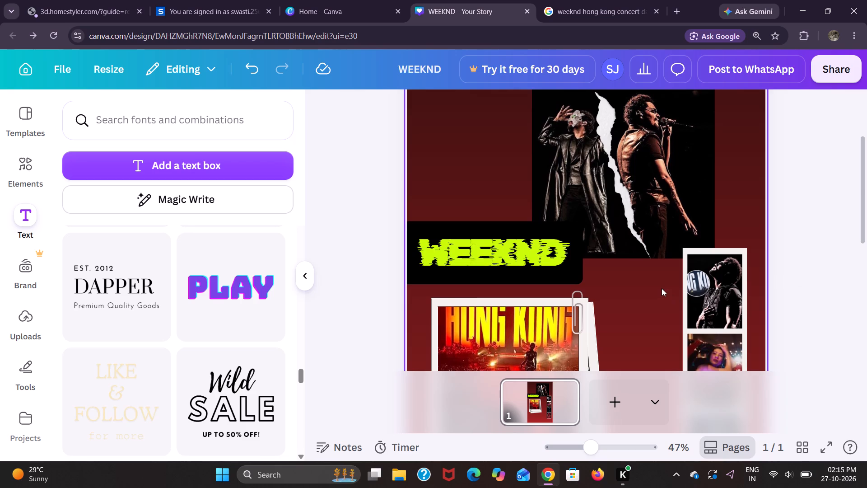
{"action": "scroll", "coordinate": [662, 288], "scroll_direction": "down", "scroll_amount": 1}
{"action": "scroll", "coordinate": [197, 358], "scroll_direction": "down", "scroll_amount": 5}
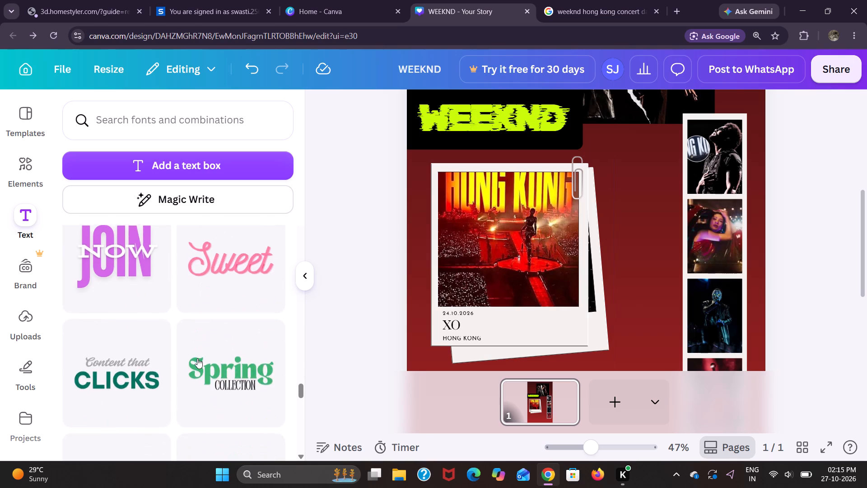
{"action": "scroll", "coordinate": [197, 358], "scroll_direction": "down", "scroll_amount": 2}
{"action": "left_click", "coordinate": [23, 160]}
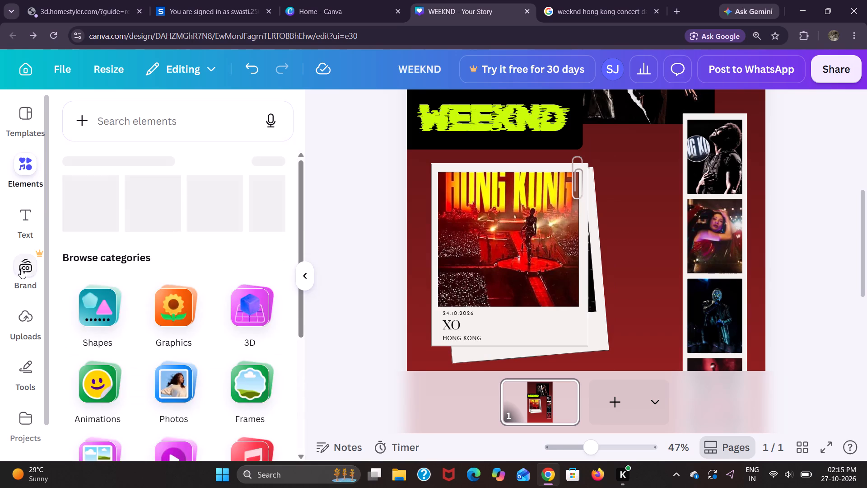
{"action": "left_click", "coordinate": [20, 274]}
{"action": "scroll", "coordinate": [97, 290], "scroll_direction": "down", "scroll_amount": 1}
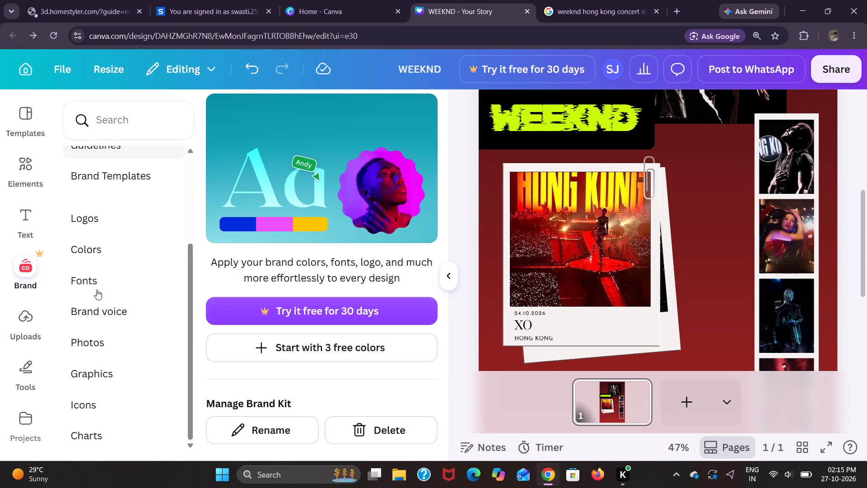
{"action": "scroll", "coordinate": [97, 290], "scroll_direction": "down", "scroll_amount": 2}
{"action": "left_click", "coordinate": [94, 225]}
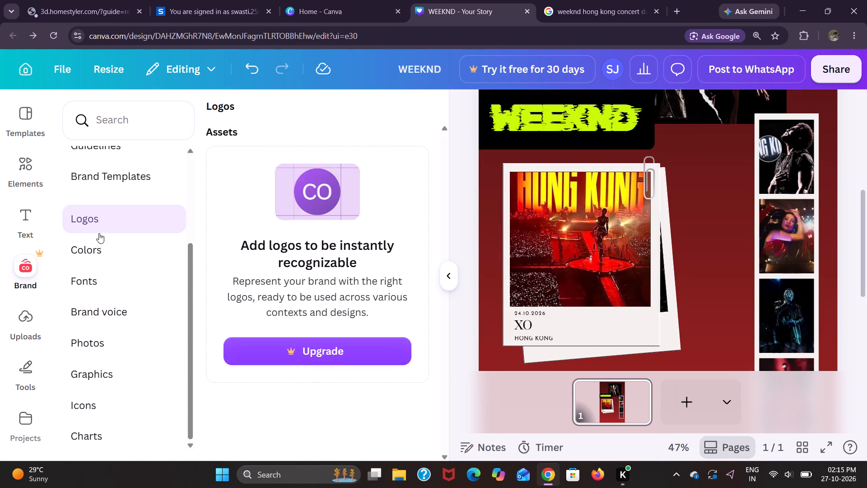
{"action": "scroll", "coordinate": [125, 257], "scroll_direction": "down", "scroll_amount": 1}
Browse the Mockups category of elements for something to add to the story.
{"action": "left_click", "coordinate": [19, 173]}
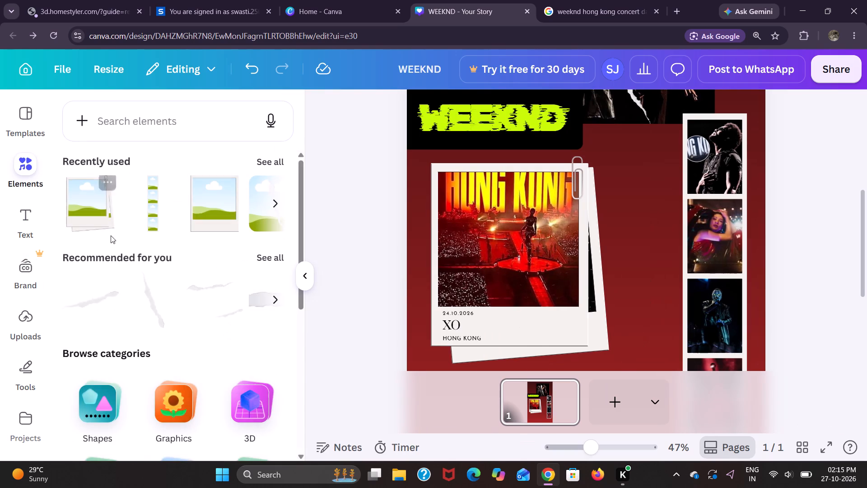
{"action": "scroll", "coordinate": [125, 267], "scroll_direction": "down", "scroll_amount": 7}
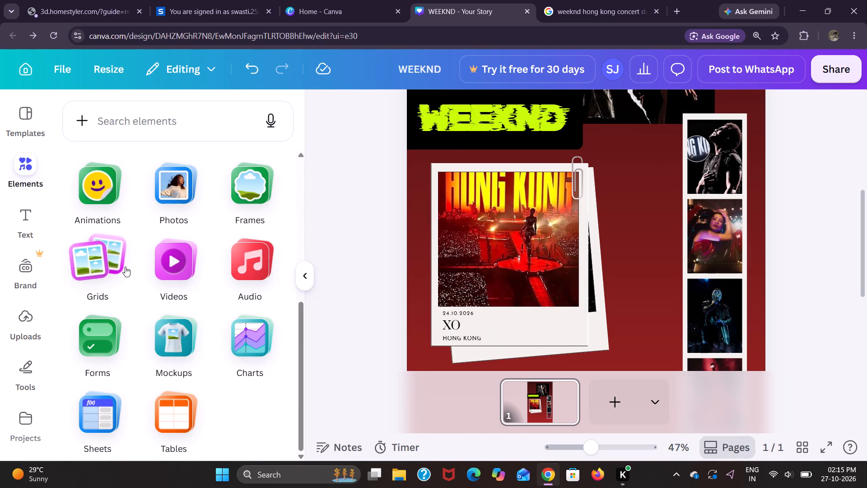
{"action": "left_click", "coordinate": [171, 343]}
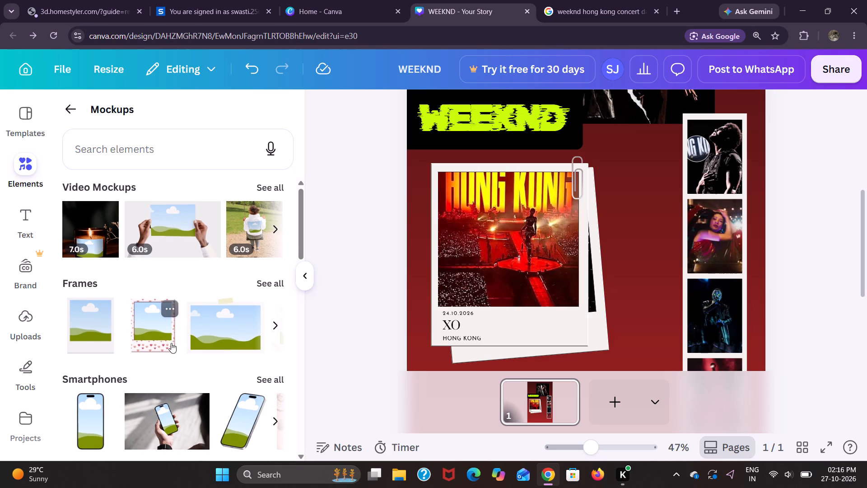
{"action": "scroll", "coordinate": [725, 325], "scroll_direction": "up", "scroll_amount": 2}
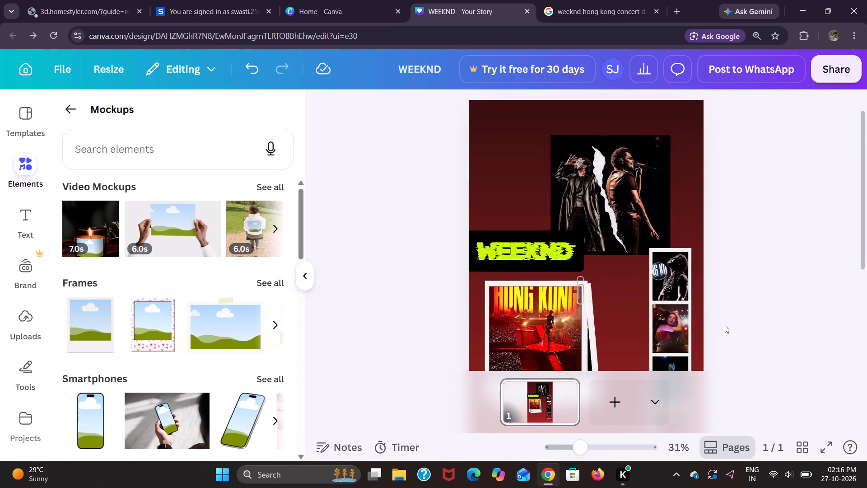
{"action": "scroll", "coordinate": [725, 325], "scroll_direction": "down", "scroll_amount": 1}
{"action": "scroll", "coordinate": [776, 261], "scroll_direction": "down", "scroll_amount": 1}
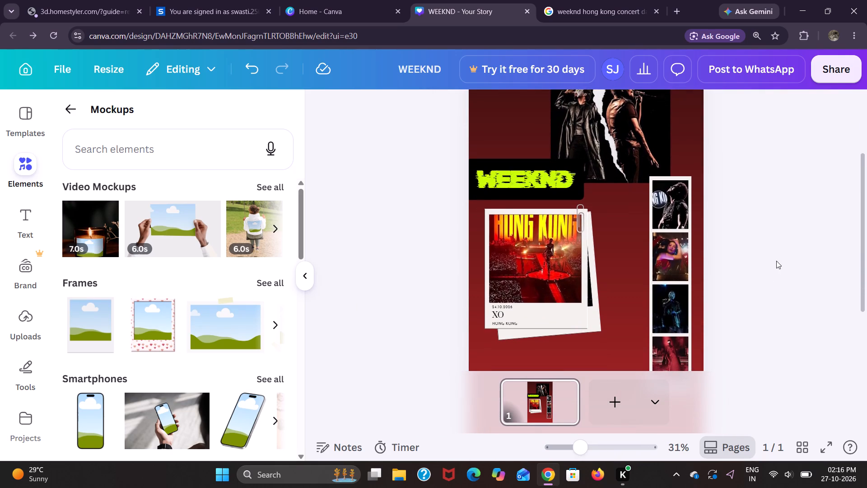
{"action": "scroll", "coordinate": [776, 261], "scroll_direction": "down", "scroll_amount": 1}
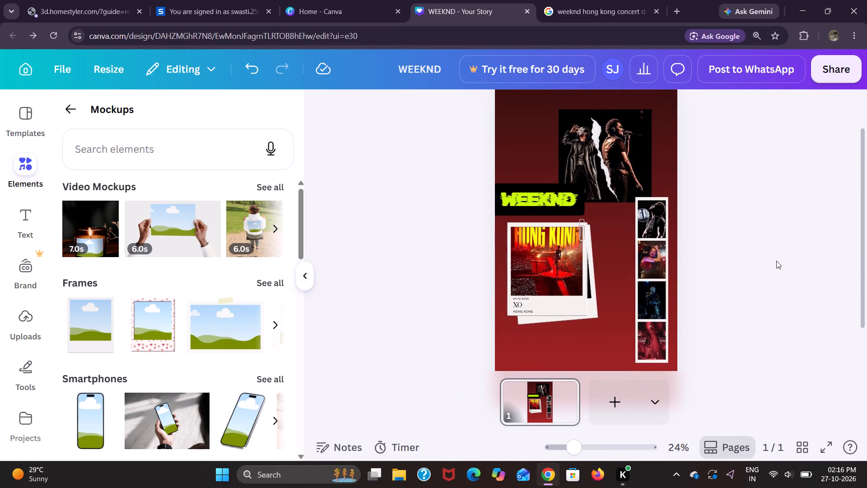
{"action": "scroll", "coordinate": [183, 352], "scroll_direction": "down", "scroll_amount": 5}
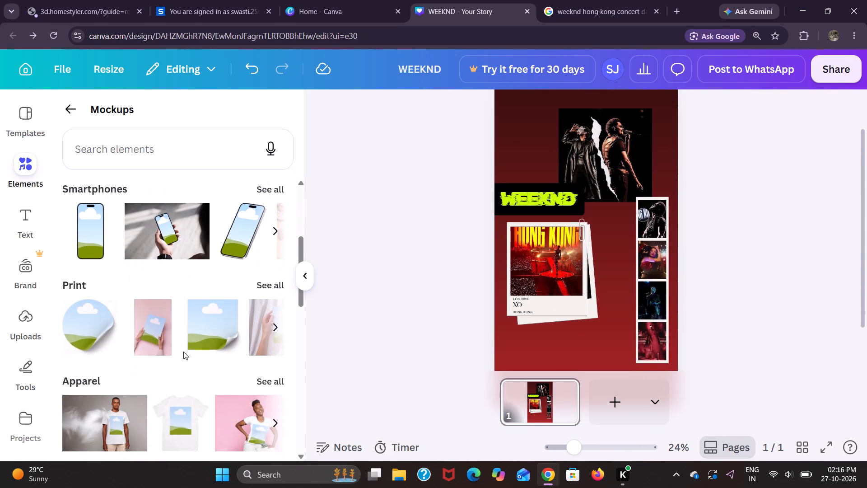
{"action": "scroll", "coordinate": [183, 352], "scroll_direction": "down", "scroll_amount": 4}
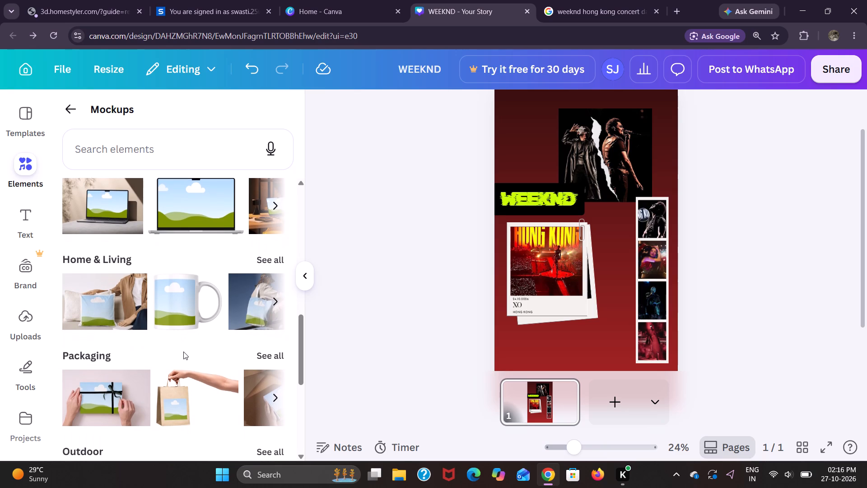
{"action": "scroll", "coordinate": [183, 352], "scroll_direction": "down", "scroll_amount": 2}
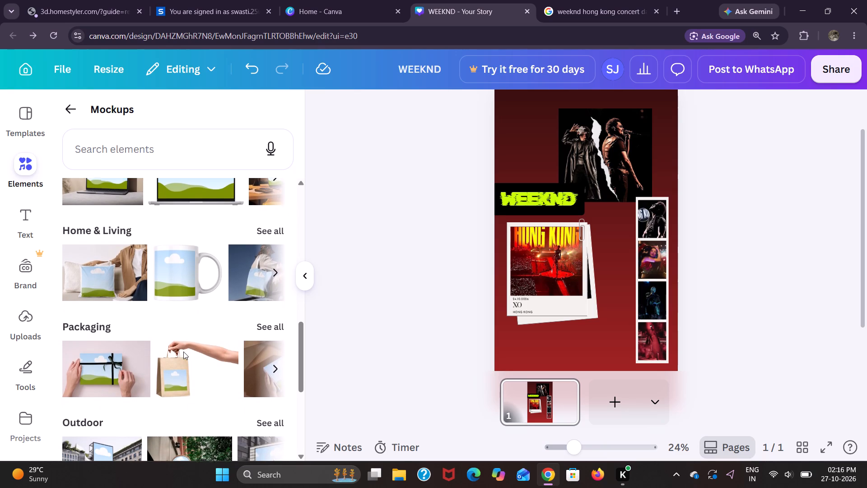
{"action": "scroll", "coordinate": [183, 352], "scroll_direction": "down", "scroll_amount": 1}
{"action": "scroll", "coordinate": [138, 354], "scroll_direction": "down", "scroll_amount": 1}
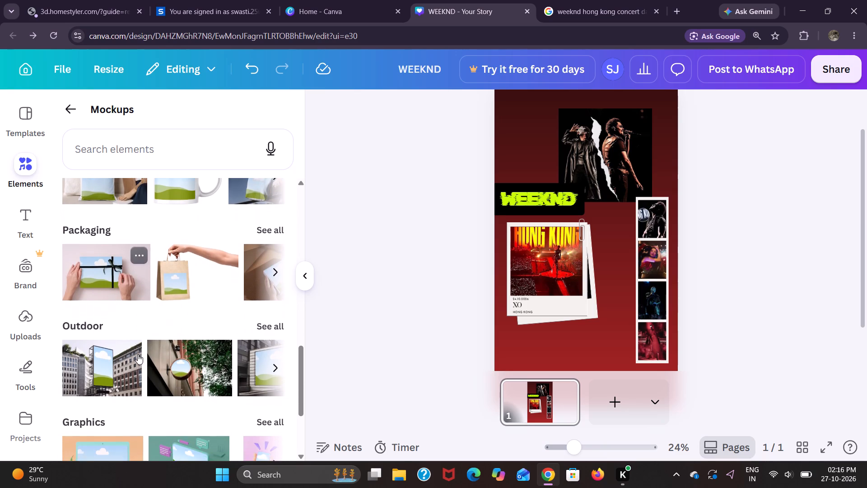
{"action": "scroll", "coordinate": [138, 354], "scroll_direction": "down", "scroll_amount": 1}
{"action": "left_click", "coordinate": [26, 161]}
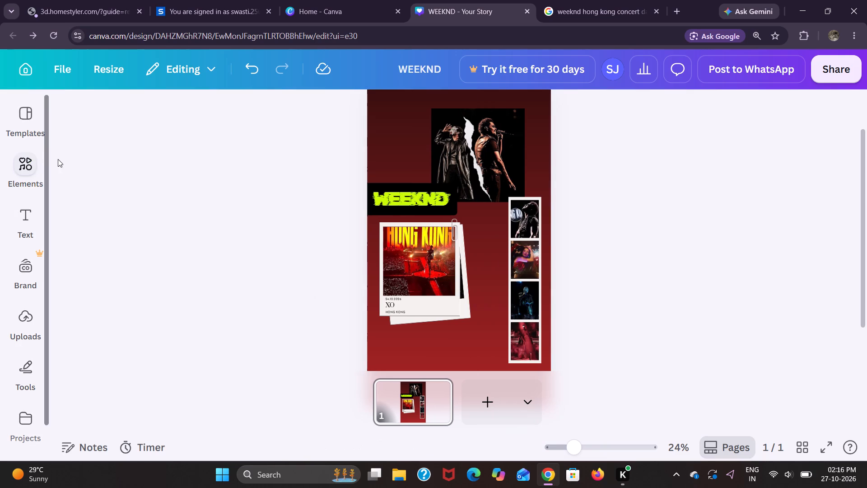
{"action": "left_click", "coordinate": [0, 168]}
{"action": "left_click", "coordinate": [69, 109]}
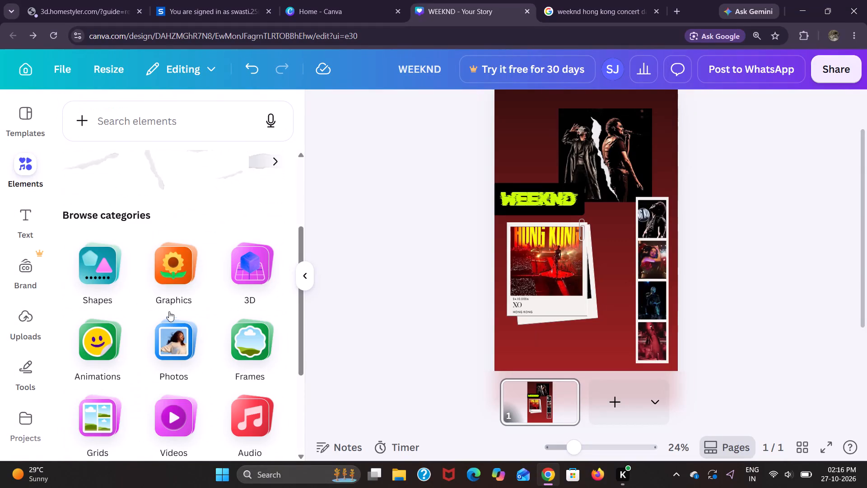
Browse the Animations category of elements for a decoration that suits the story.
{"action": "scroll", "coordinate": [170, 314], "scroll_direction": "down", "scroll_amount": 2}
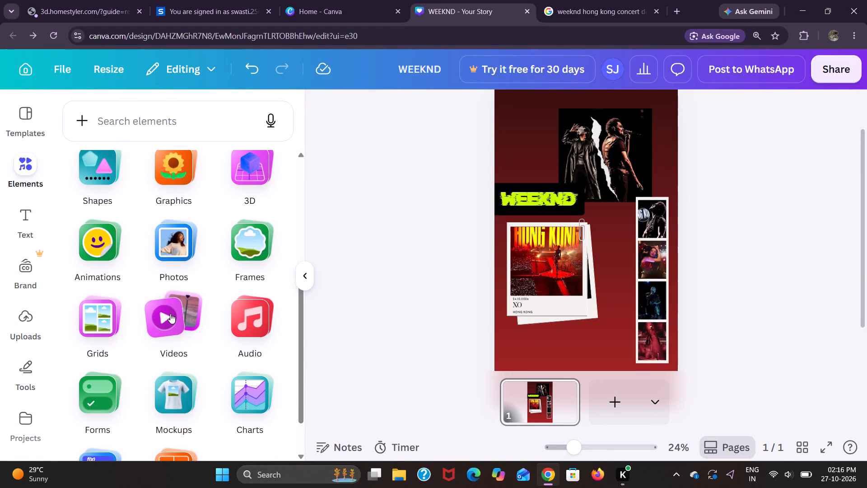
{"action": "scroll", "coordinate": [170, 314], "scroll_direction": "down", "scroll_amount": 1}
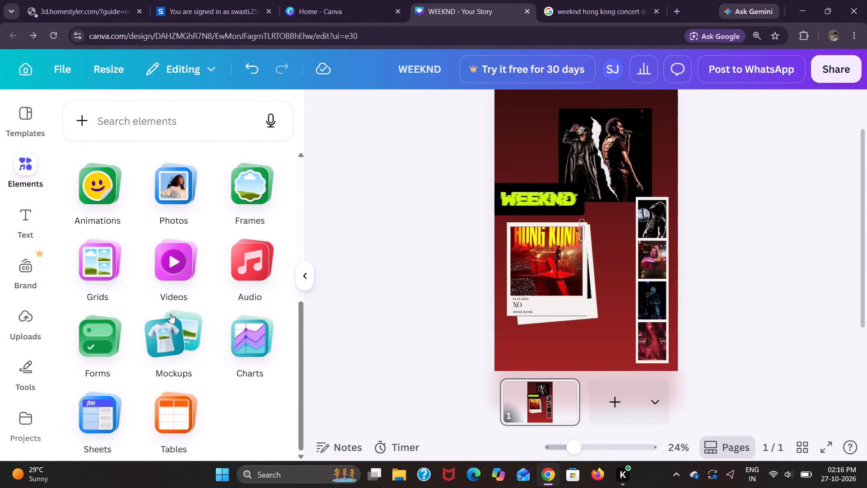
{"action": "scroll", "coordinate": [170, 314], "scroll_direction": "up", "scroll_amount": 2}
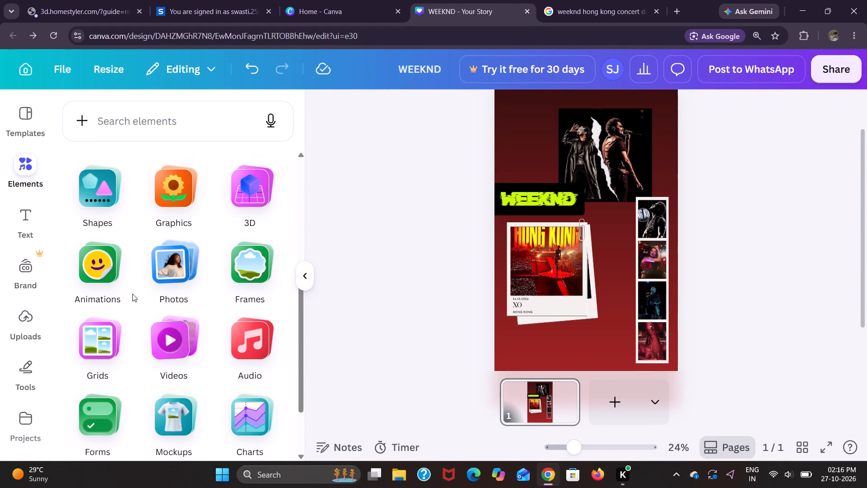
{"action": "left_click", "coordinate": [125, 290]}
{"action": "scroll", "coordinate": [167, 293], "scroll_direction": "down", "scroll_amount": 1}
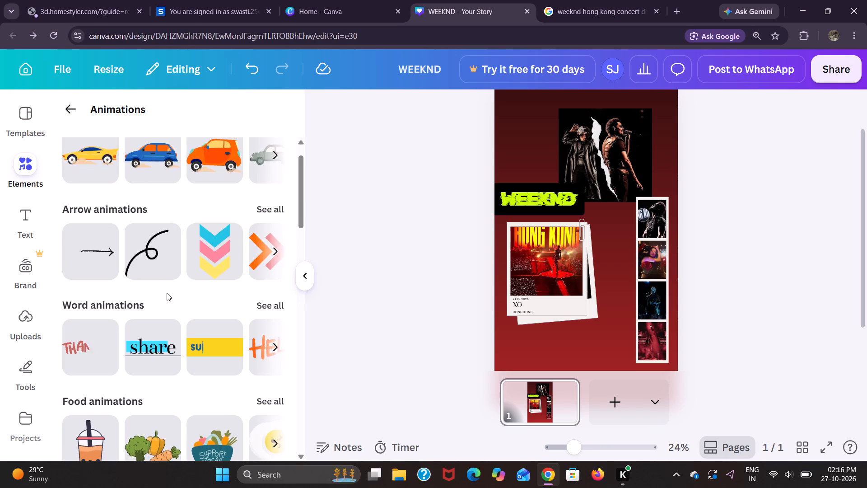
{"action": "scroll", "coordinate": [167, 293], "scroll_direction": "down", "scroll_amount": 1}
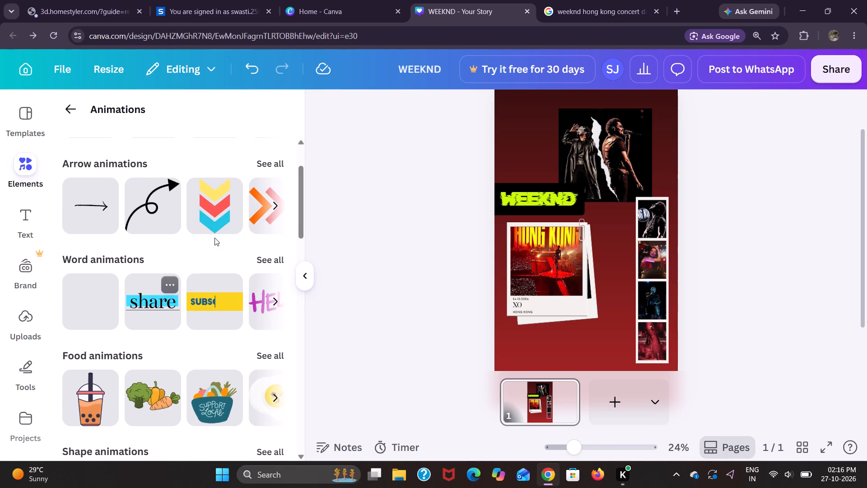
{"action": "scroll", "coordinate": [228, 225], "scroll_direction": "left", "scroll_amount": 2}
{"action": "scroll", "coordinate": [228, 225], "scroll_direction": "down", "scroll_amount": 8}
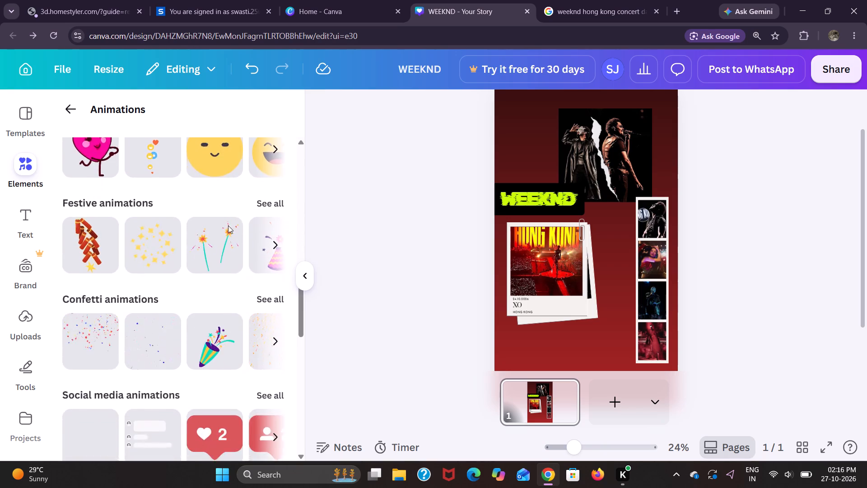
{"action": "scroll", "coordinate": [228, 225], "scroll_direction": "down", "scroll_amount": 2}
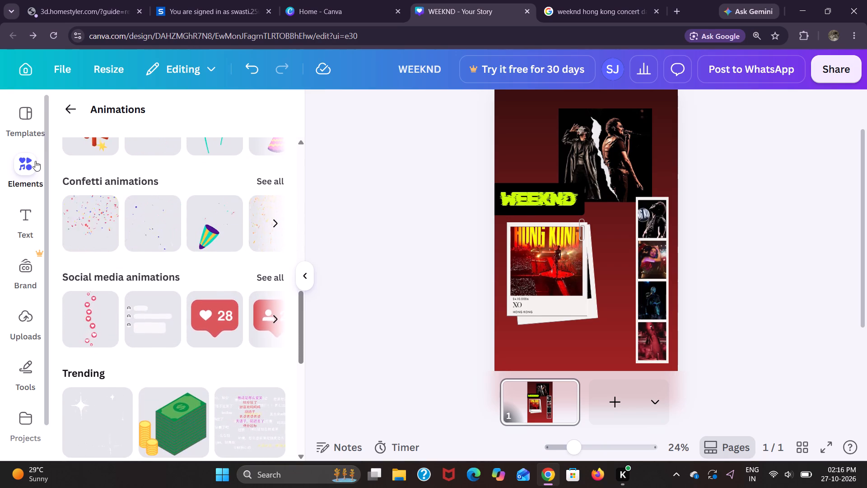
{"action": "left_click", "coordinate": [35, 162]}
{"action": "left_click", "coordinate": [36, 180]}
{"action": "left_click", "coordinate": [65, 116]}
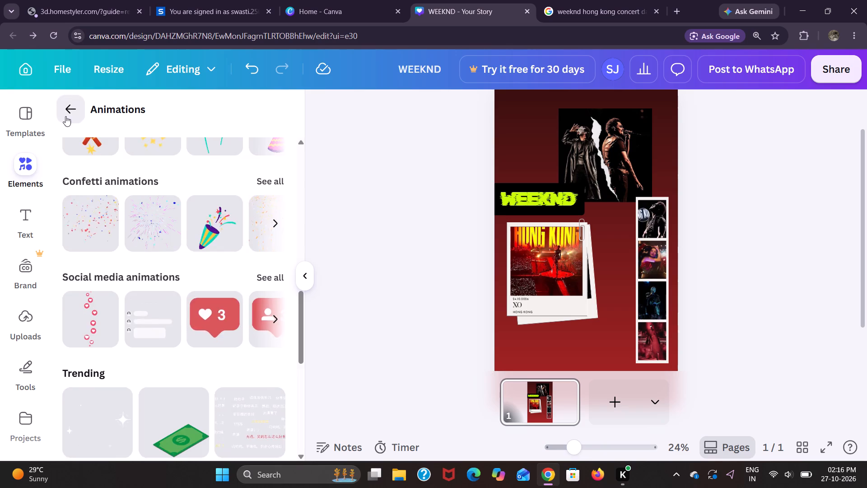
Search the elements library for "weeknd" and look through the results.
{"action": "scroll", "coordinate": [124, 211], "scroll_direction": "up", "scroll_amount": 1}
{"action": "left_click", "coordinate": [119, 130]}
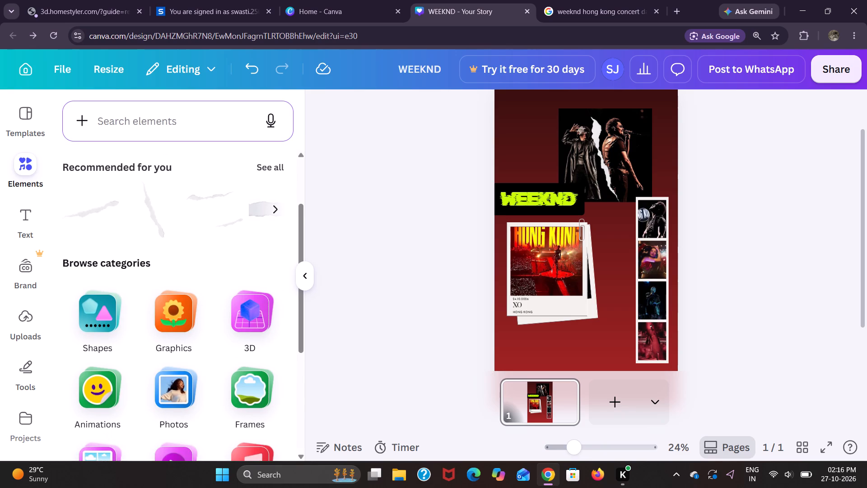
{"action": "type", "text": "weekn"}
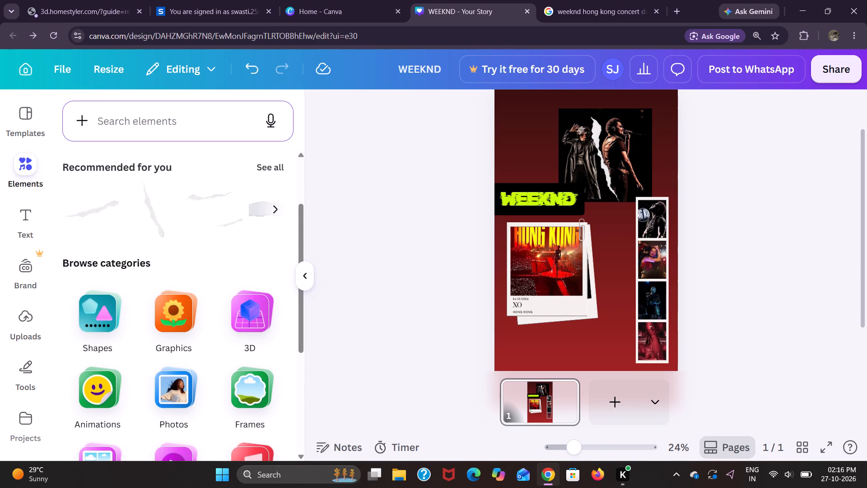
{"action": "left_click", "coordinate": [116, 127]}
{"action": "type", "text": "weeknd"}
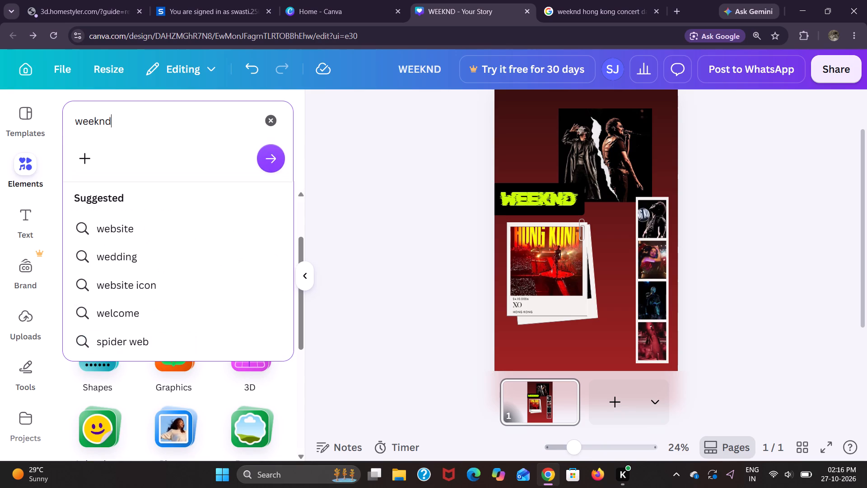
{"action": "key", "text": "Return"}
{"action": "scroll", "coordinate": [118, 311], "scroll_direction": "down", "scroll_amount": 1}
{"action": "scroll", "coordinate": [190, 324], "scroll_direction": "down", "scroll_amount": 2}
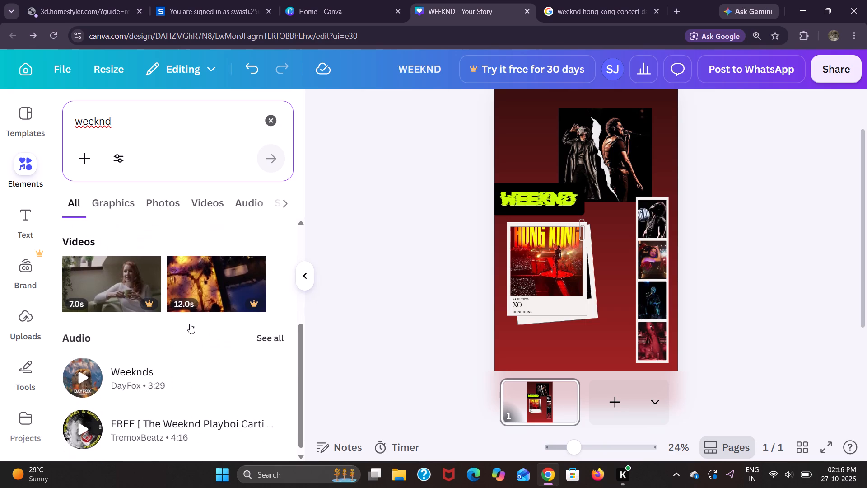
{"action": "scroll", "coordinate": [190, 324], "scroll_direction": "down", "scroll_amount": 1}
Search the elements library for "audio" and look through the tracks, graphics, frames and mockups offered.
{"action": "left_click", "coordinate": [28, 174]}
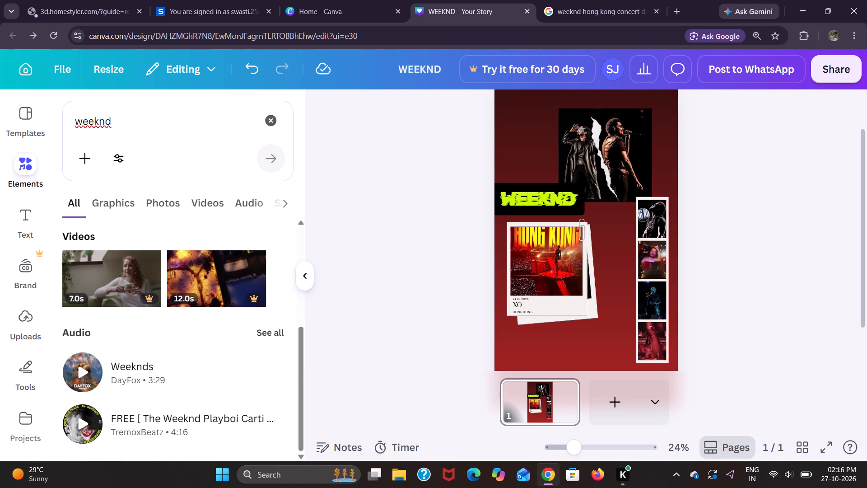
{"action": "left_click_drag", "start_coordinate": [170, 125], "coordinate": [19, 141]}
{"action": "type", "text": "audio"}
{"action": "key", "text": "Return"}
{"action": "scroll", "coordinate": [59, 276], "scroll_direction": "down", "scroll_amount": 1}
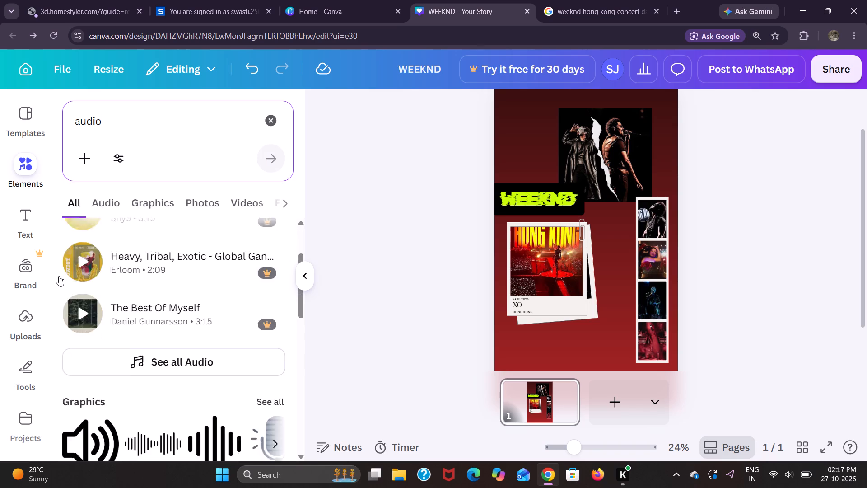
{"action": "scroll", "coordinate": [59, 276], "scroll_direction": "down", "scroll_amount": 4}
{"action": "scroll", "coordinate": [59, 276], "scroll_direction": "up", "scroll_amount": 1}
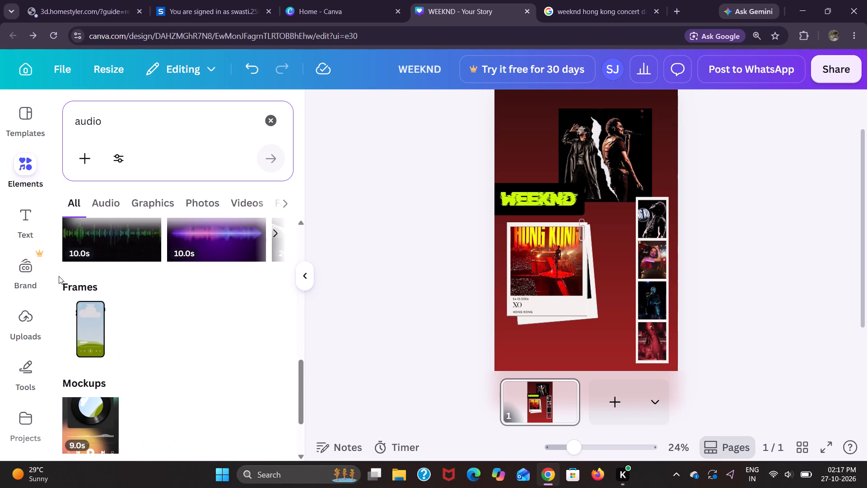
{"action": "scroll", "coordinate": [59, 276], "scroll_direction": "down", "scroll_amount": 3}
{"action": "scroll", "coordinate": [169, 288], "scroll_direction": "up", "scroll_amount": 1}
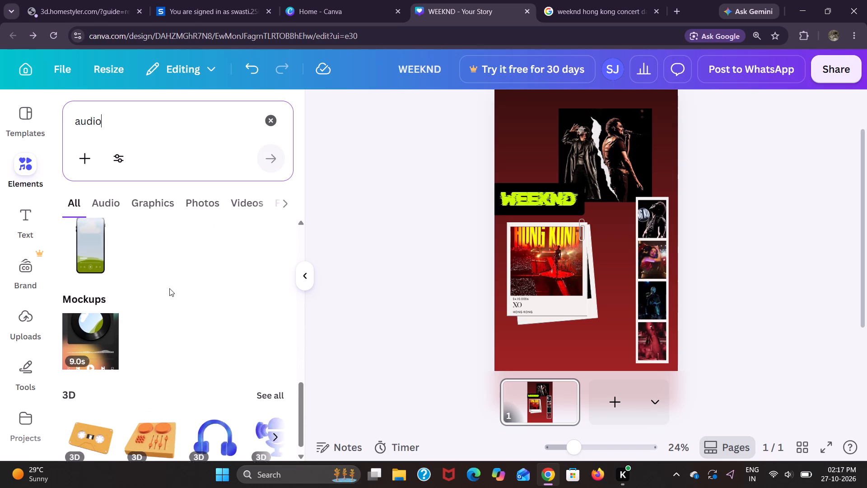
{"action": "scroll", "coordinate": [169, 288], "scroll_direction": "up", "scroll_amount": 7}
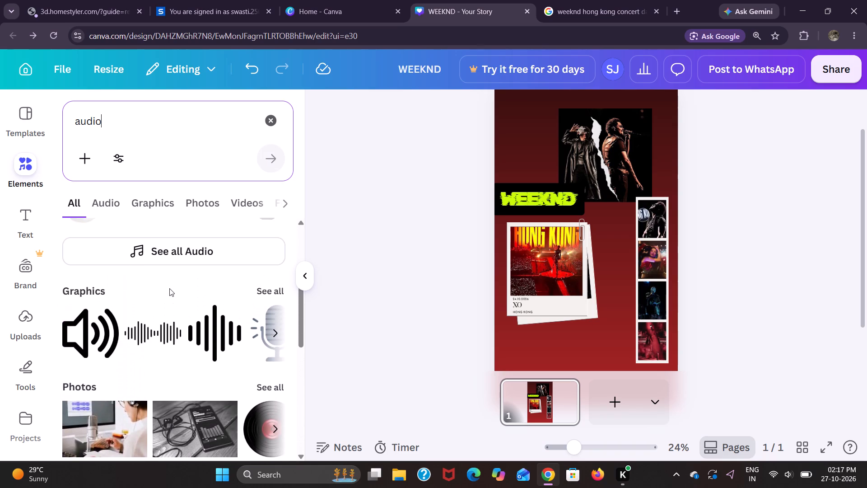
{"action": "scroll", "coordinate": [169, 288], "scroll_direction": "up", "scroll_amount": 2}
{"action": "left_click_drag", "start_coordinate": [133, 109], "coordinate": [127, 110]}
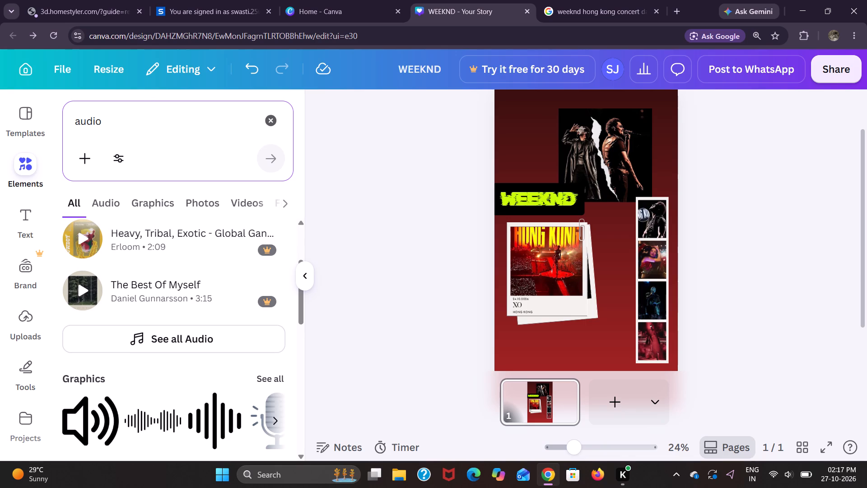
Search the elements library for "audio wave" and place the purple sound wave graphic on the story below the polaroid stack.
{"action": "left_click_drag", "start_coordinate": [155, 134], "coordinate": [70, 126]}
{"action": "left_click_drag", "start_coordinate": [111, 126], "coordinate": [58, 125]}
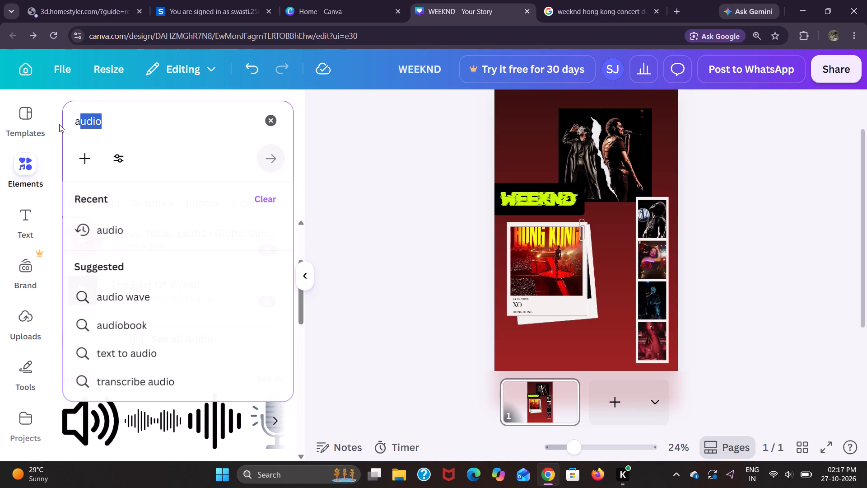
{"action": "left_click", "coordinate": [128, 303]}
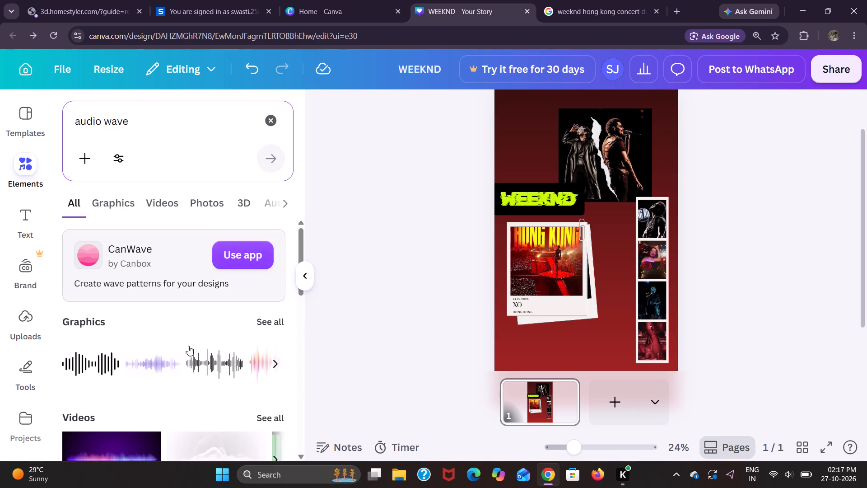
{"action": "scroll", "coordinate": [188, 346], "scroll_direction": "down", "scroll_amount": 2}
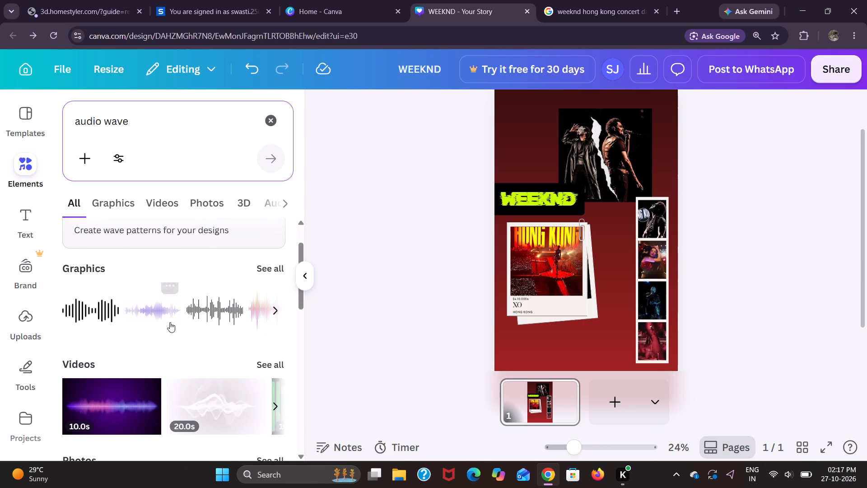
{"action": "left_click", "coordinate": [156, 311]}
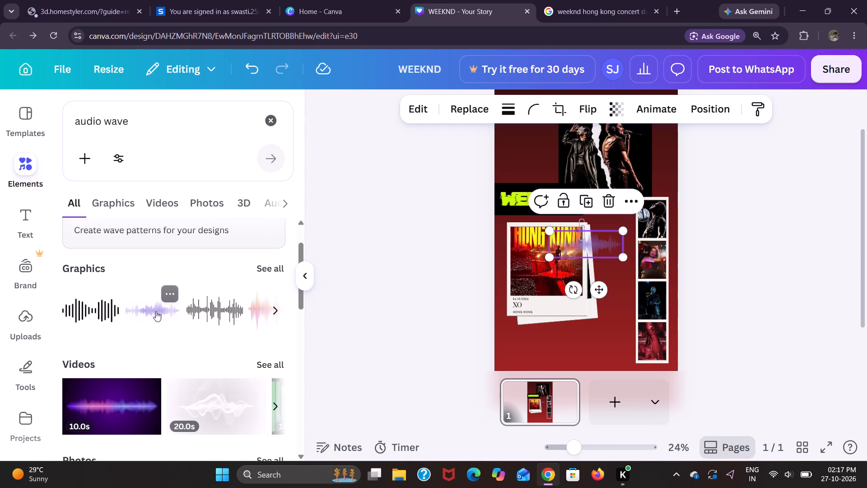
{"action": "left_click_drag", "start_coordinate": [576, 244], "coordinate": [564, 313]}
{"action": "left_click_drag", "start_coordinate": [566, 330], "coordinate": [567, 344]}
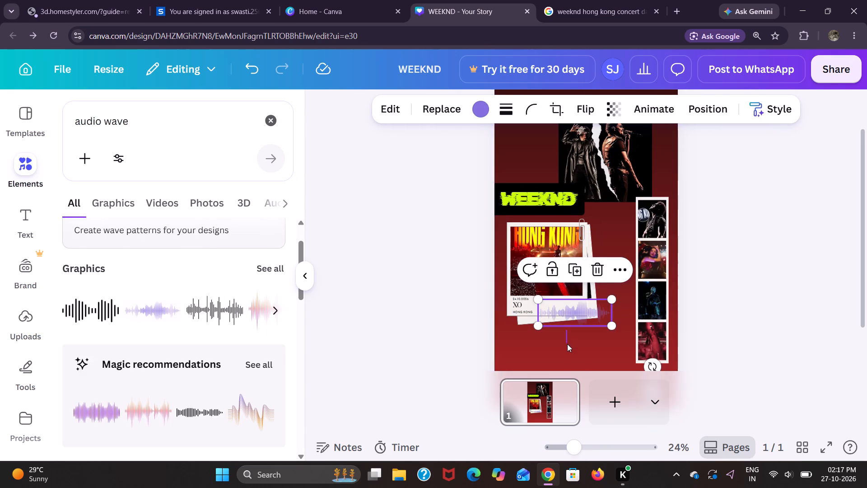
{"action": "left_click", "coordinate": [577, 317]}
{"action": "left_click_drag", "start_coordinate": [577, 317], "coordinate": [575, 352]}
Add the pink-orange gradient sound wave graphic and place it above the WEEKND title, beside the torn-photo image.
{"action": "left_click", "coordinate": [263, 270]}
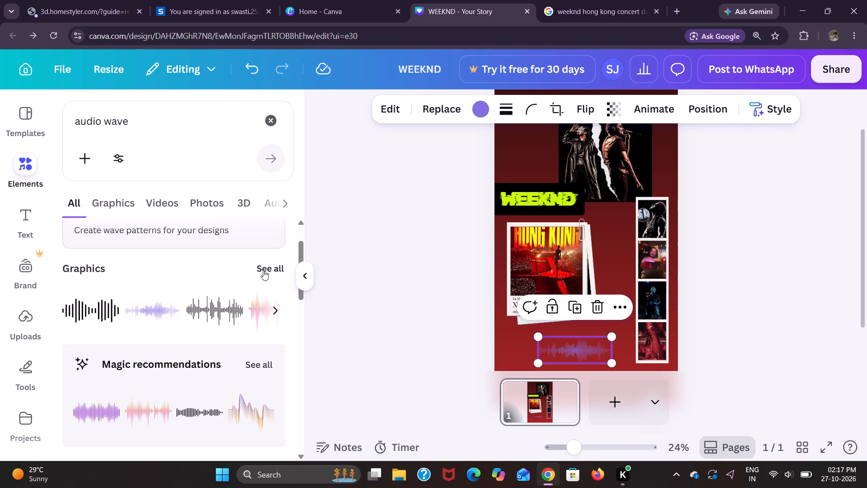
{"action": "scroll", "coordinate": [201, 366], "scroll_direction": "down", "scroll_amount": 1}
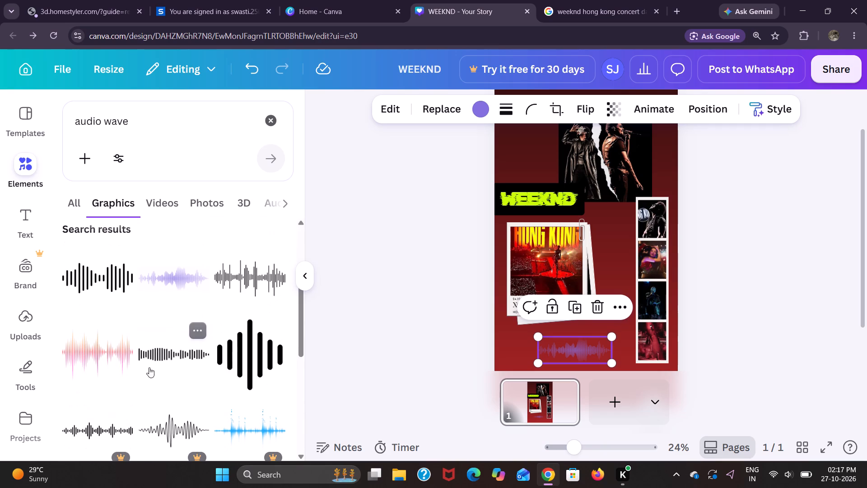
{"action": "left_click", "coordinate": [122, 381]}
{"action": "scroll", "coordinate": [579, 263], "scroll_direction": "up", "scroll_amount": 1}
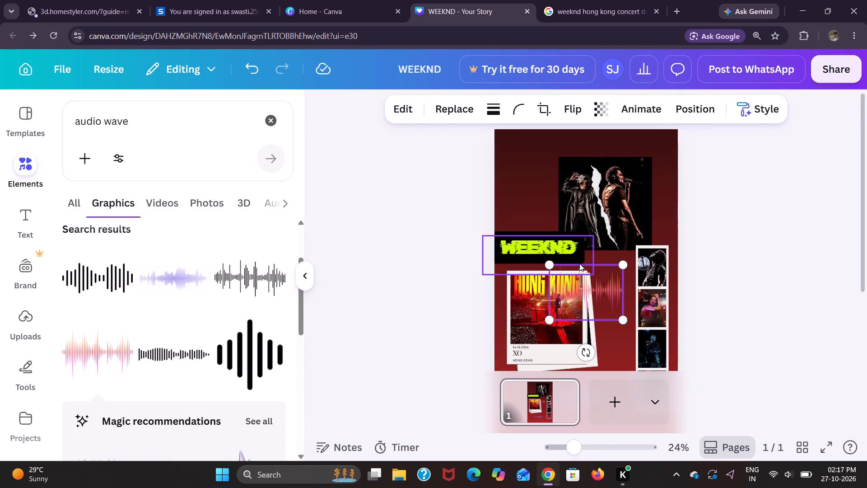
{"action": "left_click_drag", "start_coordinate": [581, 296], "coordinate": [529, 181]}
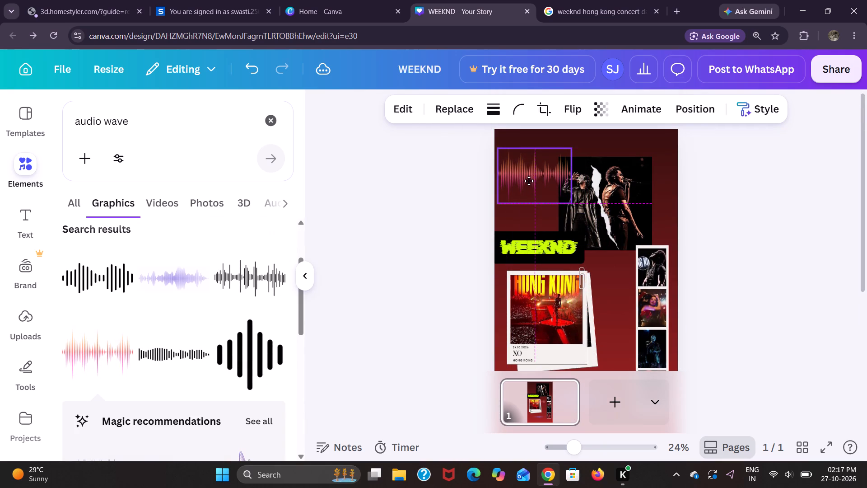
{"action": "left_click_drag", "start_coordinate": [529, 181], "coordinate": [529, 182]}
Look through the remaining "audio wave" results, including graphics, videos, photos, 3D items, audio, frames and mockups.
{"action": "scroll", "coordinate": [354, 245], "scroll_direction": "down", "scroll_amount": 1}
{"action": "scroll", "coordinate": [196, 387], "scroll_direction": "down", "scroll_amount": 2}
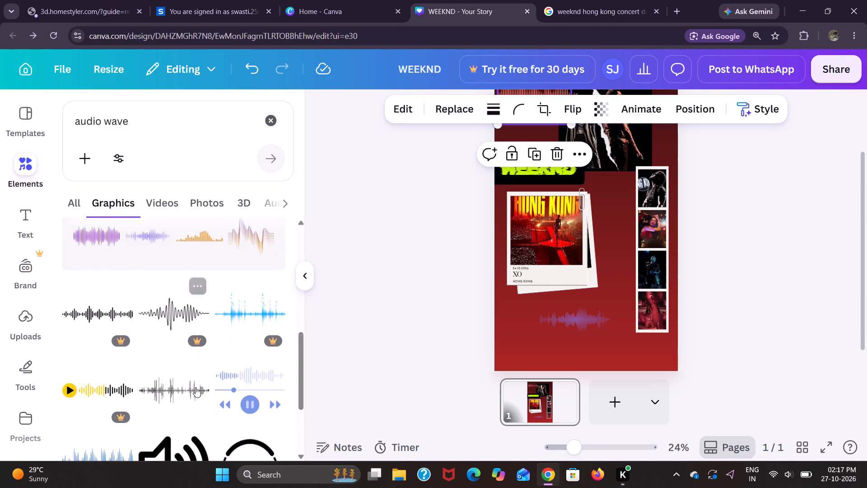
{"action": "scroll", "coordinate": [196, 387], "scroll_direction": "down", "scroll_amount": 2}
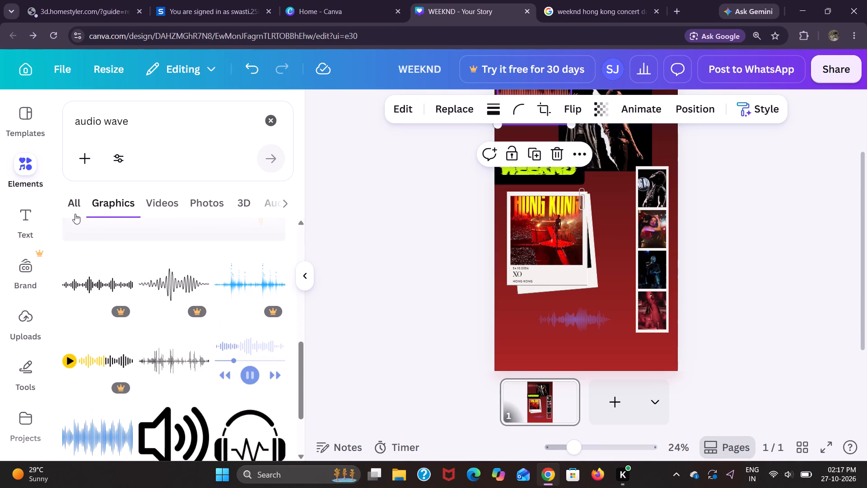
{"action": "left_click", "coordinate": [73, 209]}
{"action": "scroll", "coordinate": [146, 273], "scroll_direction": "down", "scroll_amount": 6}
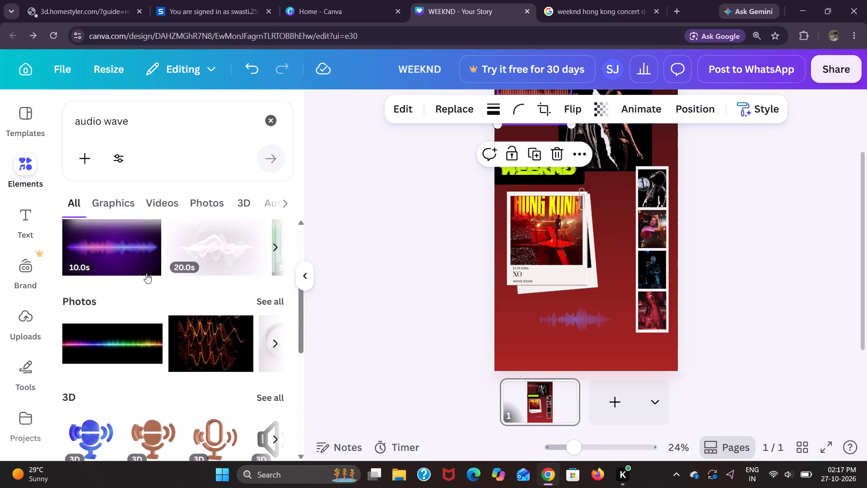
{"action": "scroll", "coordinate": [146, 273], "scroll_direction": "down", "scroll_amount": 4}
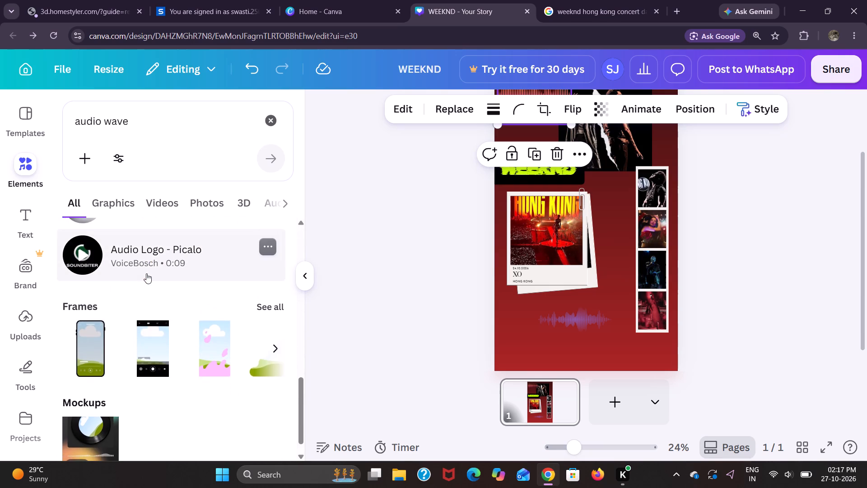
{"action": "scroll", "coordinate": [146, 273], "scroll_direction": "down", "scroll_amount": 2}
Search the elements library for "audiobook" and look through all results and the photos.
{"action": "left_click", "coordinate": [143, 125]}
{"action": "key", "text": "BackSpace"}
{"action": "key", "text": "BackSpace"}
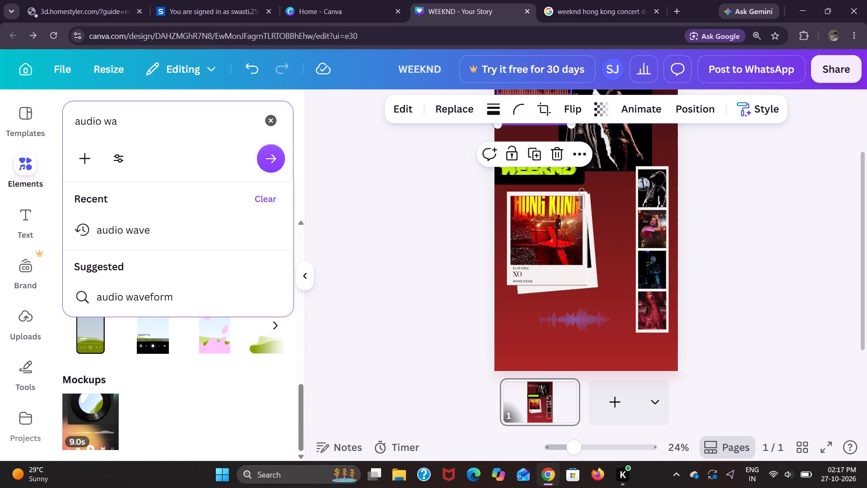
{"action": "key", "text": "BackSpace"}
{"action": "key", "text": "BackSpace"}
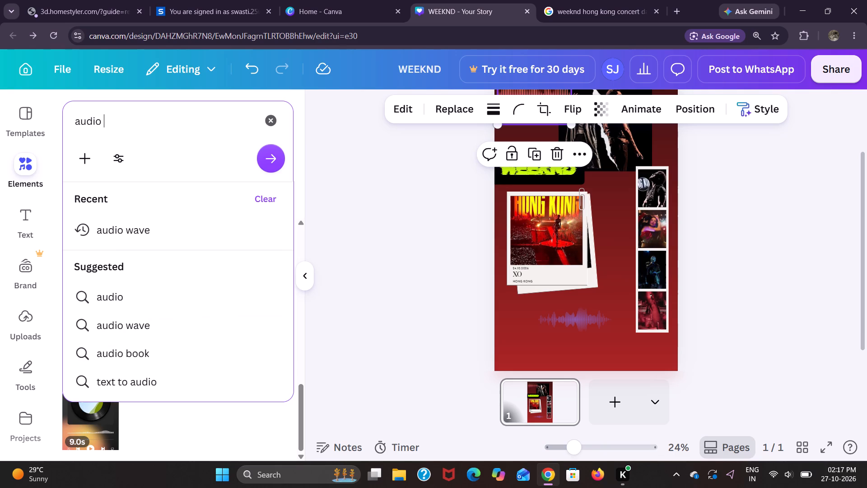
{"action": "key", "text": "BackSpace"}
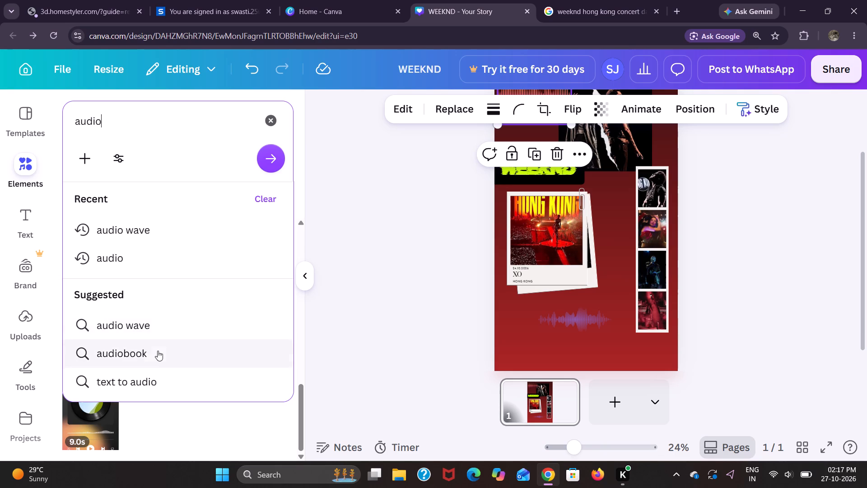
{"action": "left_click", "coordinate": [144, 353]}
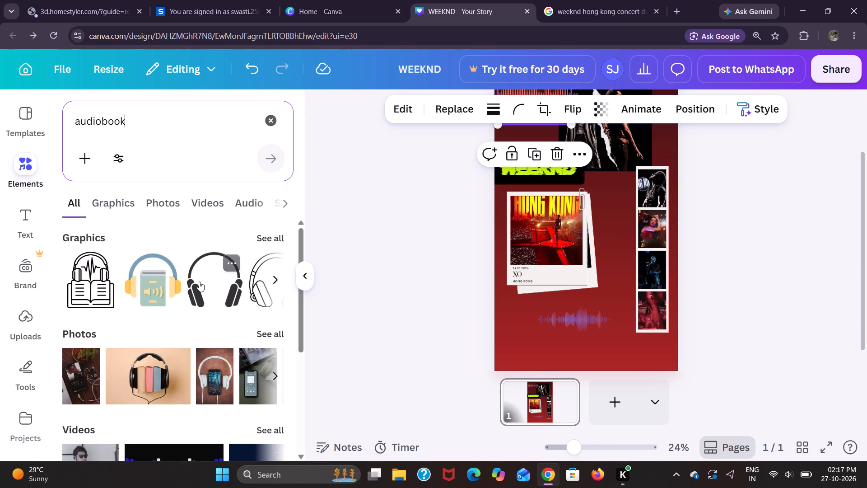
{"action": "scroll", "coordinate": [199, 282], "scroll_direction": "down", "scroll_amount": 10}
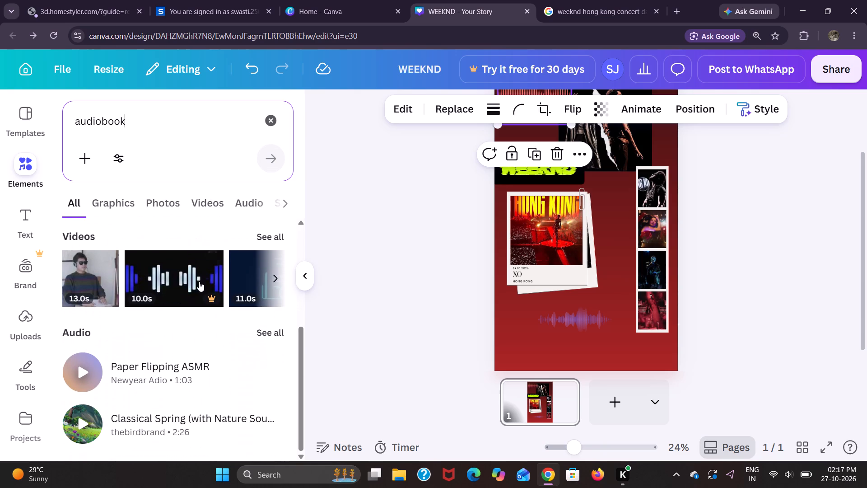
{"action": "scroll", "coordinate": [199, 282], "scroll_direction": "down", "scroll_amount": 1}
{"action": "scroll", "coordinate": [199, 282], "scroll_direction": "up", "scroll_amount": 9}
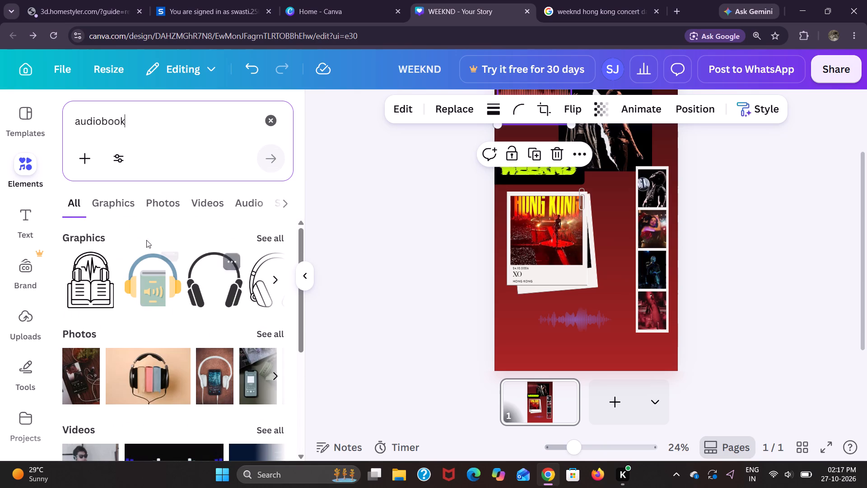
{"action": "left_click", "coordinate": [156, 206]}
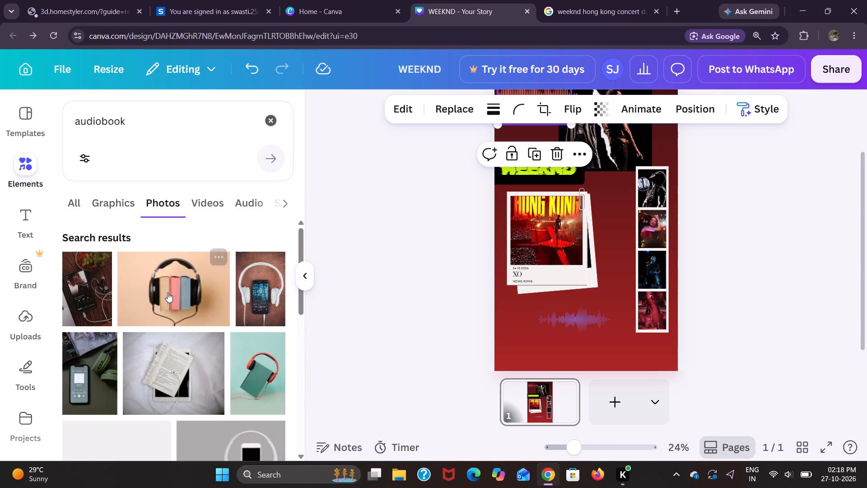
{"action": "scroll", "coordinate": [168, 292], "scroll_direction": "down", "scroll_amount": 1}
Search the elements library for "audio visual" and look through the photo results.
{"action": "left_click", "coordinate": [144, 114]}
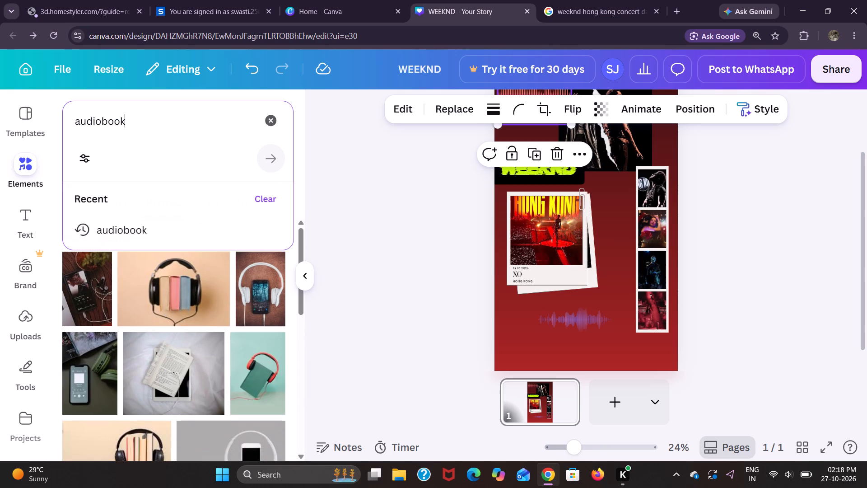
{"action": "key", "text": "BackSpace"}
{"action": "key", "text": "BackSpace"}
{"action": "key", "text": "BackSpace"}
{"action": "key", "text": "BackSpace"}
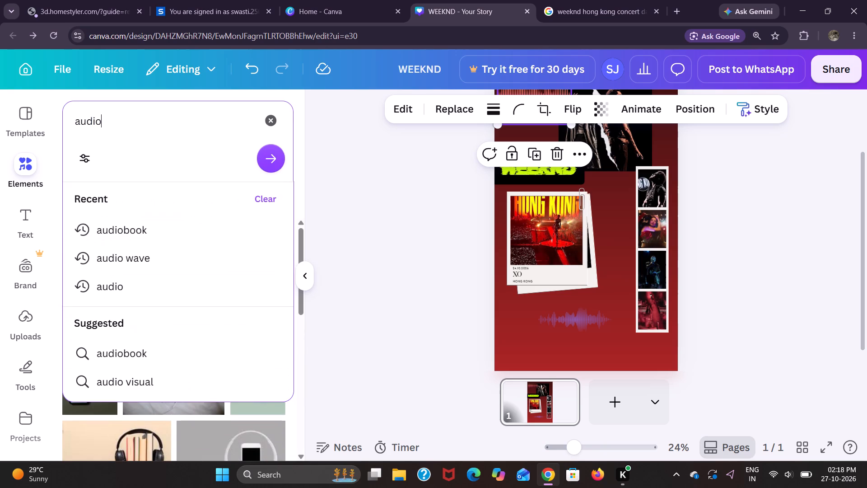
{"action": "key", "text": "Down"}
{"action": "key", "text": "Down"}
{"action": "key", "text": "Down"}
{"action": "key", "text": "Down"}
{"action": "key", "text": "Down"}
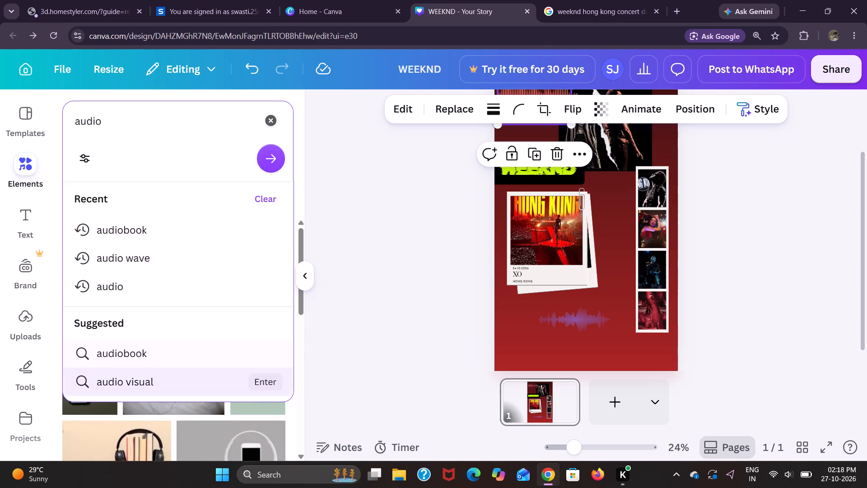
{"action": "key", "text": "Return"}
{"action": "scroll", "coordinate": [170, 288], "scroll_direction": "down", "scroll_amount": 1}
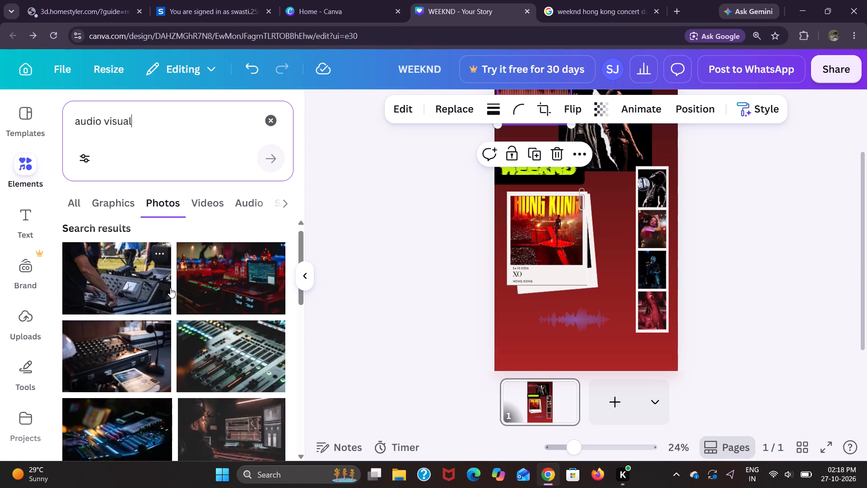
{"action": "scroll", "coordinate": [170, 288], "scroll_direction": "down", "scroll_amount": 1}
Search the elements library for "audio" again and look through the photo results.
{"action": "left_click", "coordinate": [146, 129]}
{"action": "key", "text": "BackSpace"}
{"action": "key", "text": "BackSpace"}
{"action": "key", "text": "BackSpace"}
{"action": "key", "text": "BackSpace"}
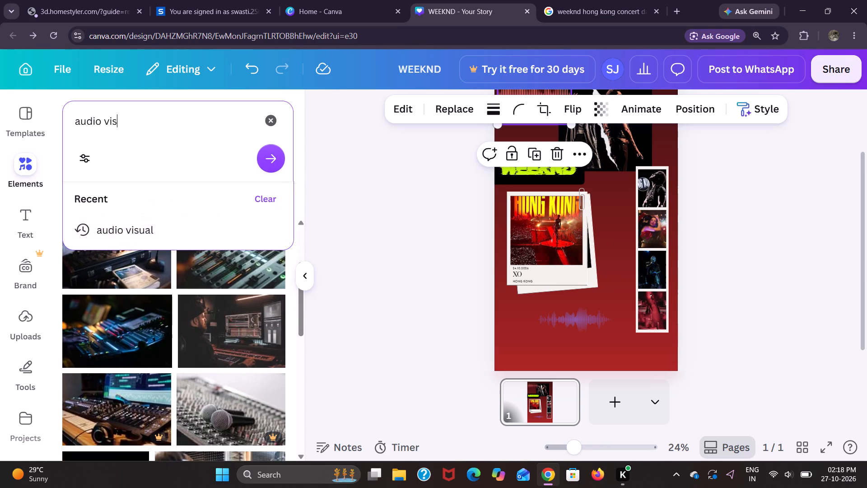
{"action": "key", "text": "BackSpace"}
{"action": "key", "text": "BackSpace"}
{"action": "key", "text": "Return"}
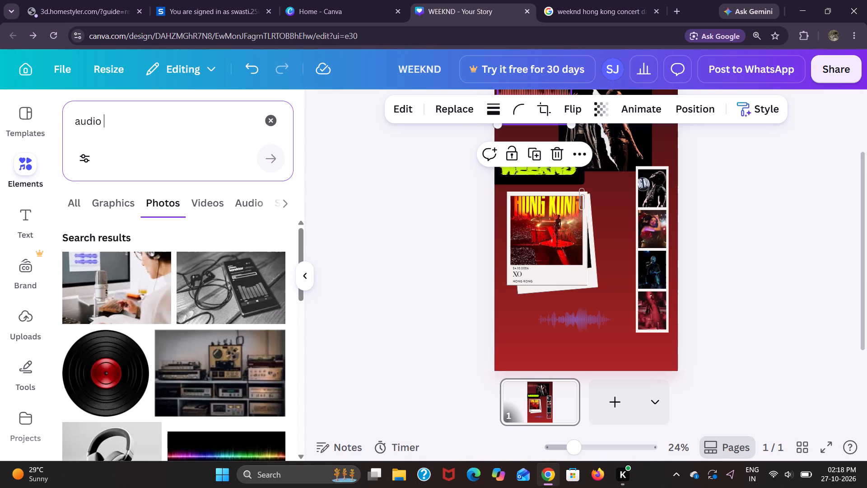
{"action": "scroll", "coordinate": [99, 234], "scroll_direction": "down", "scroll_amount": 2}
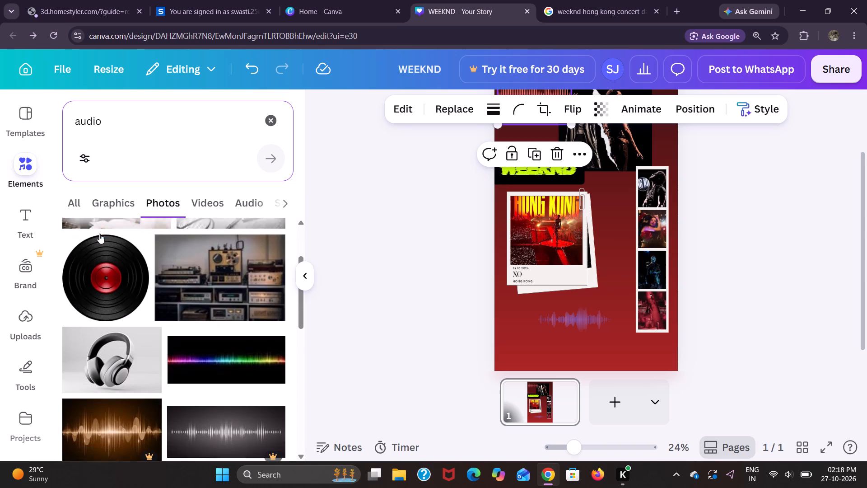
{"action": "scroll", "coordinate": [99, 234], "scroll_direction": "down", "scroll_amount": 8}
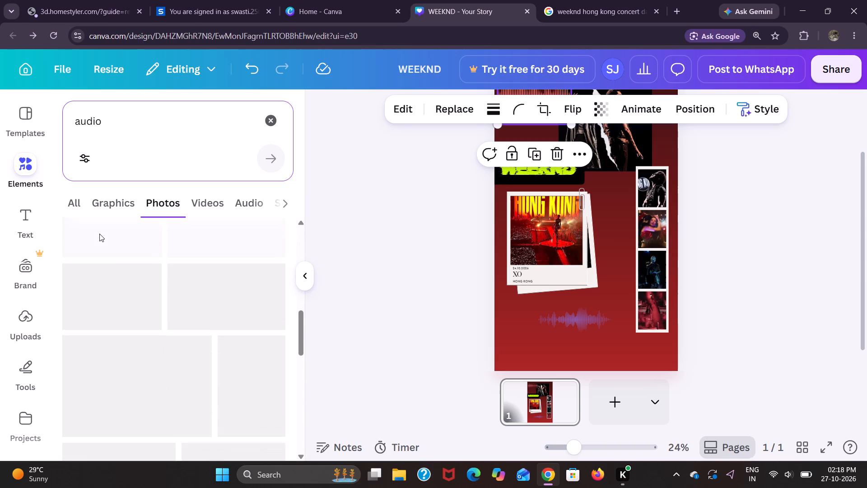
{"action": "scroll", "coordinate": [99, 234], "scroll_direction": "down", "scroll_amount": 7}
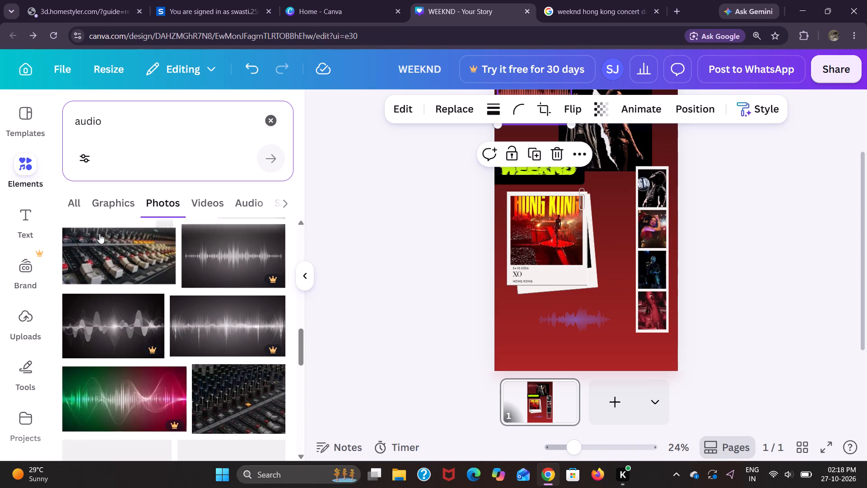
Look through the "audio" results across all element types, and clear the search.
{"action": "left_click", "coordinate": [82, 201]}
{"action": "scroll", "coordinate": [233, 225], "scroll_direction": "down", "scroll_amount": 2}
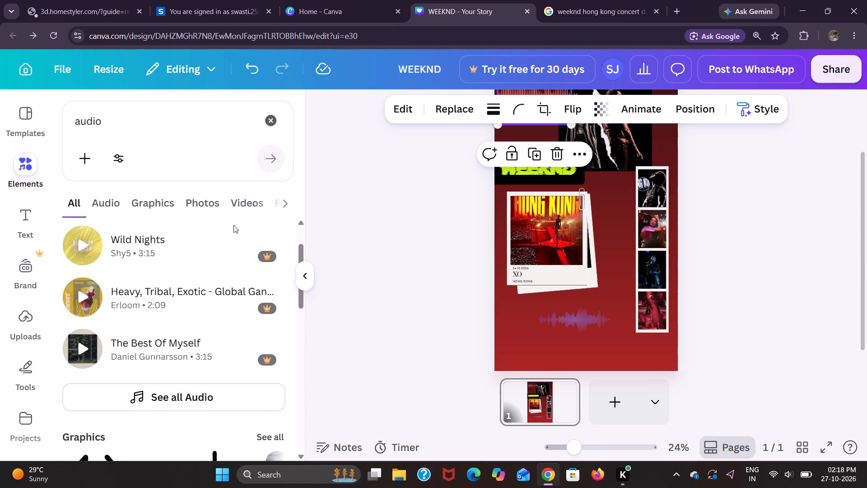
{"action": "scroll", "coordinate": [233, 225], "scroll_direction": "down", "scroll_amount": 4}
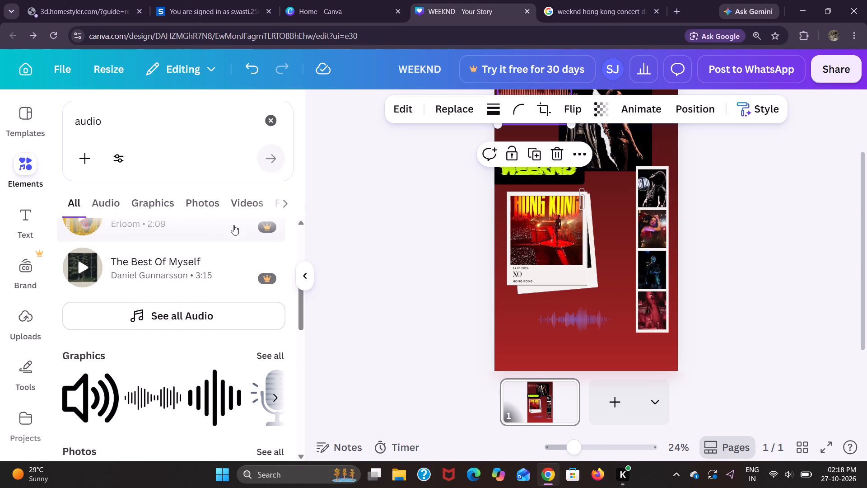
{"action": "scroll", "coordinate": [233, 225], "scroll_direction": "down", "scroll_amount": 7}
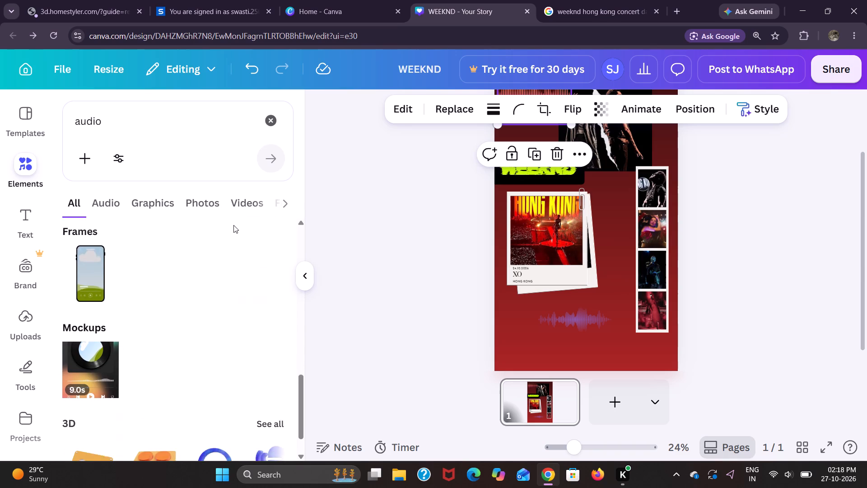
{"action": "scroll", "coordinate": [233, 225], "scroll_direction": "down", "scroll_amount": 5}
{"action": "scroll", "coordinate": [233, 225], "scroll_direction": "up", "scroll_amount": 5}
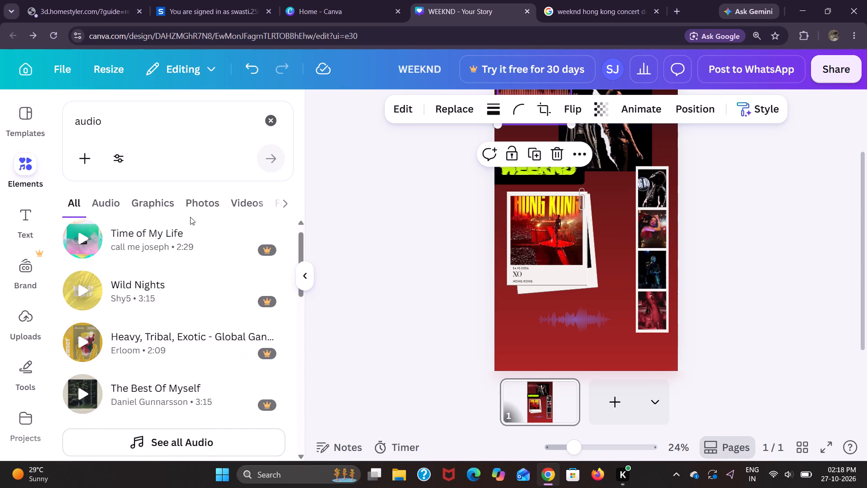
{"action": "left_click", "coordinate": [16, 154]}
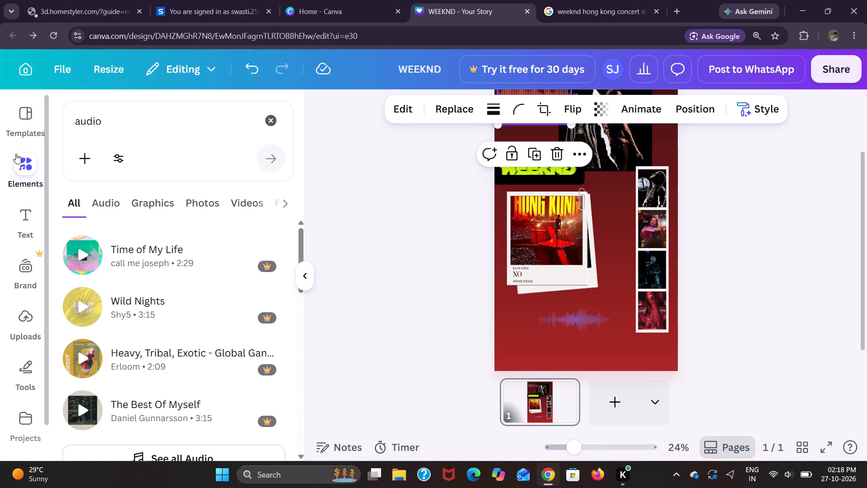
{"action": "left_click", "coordinate": [273, 115]}
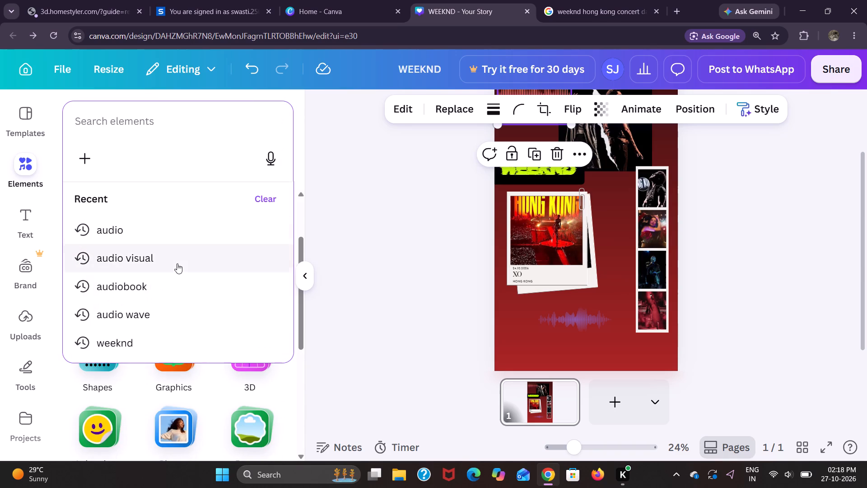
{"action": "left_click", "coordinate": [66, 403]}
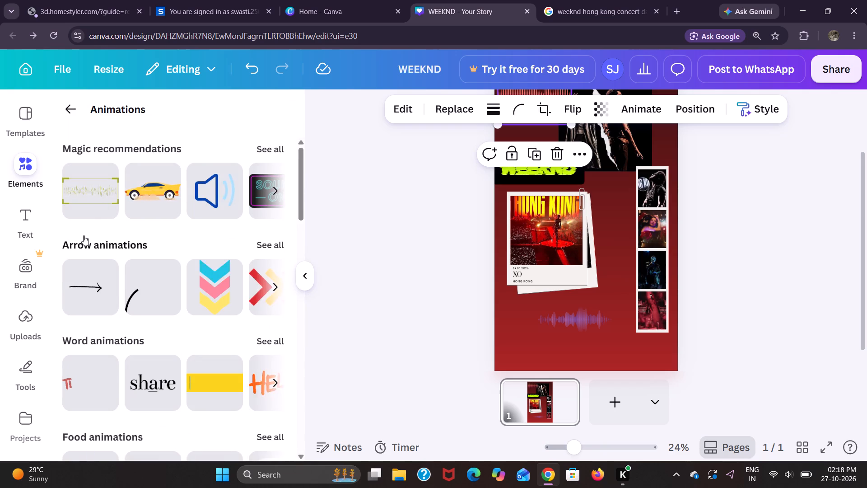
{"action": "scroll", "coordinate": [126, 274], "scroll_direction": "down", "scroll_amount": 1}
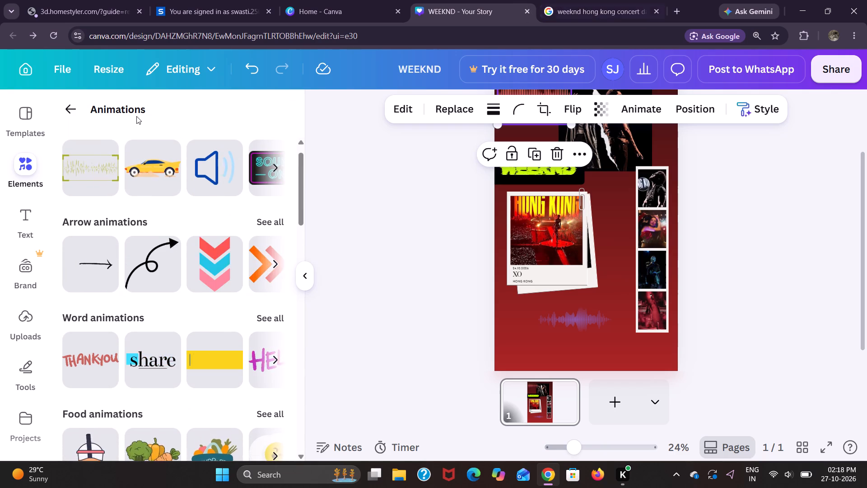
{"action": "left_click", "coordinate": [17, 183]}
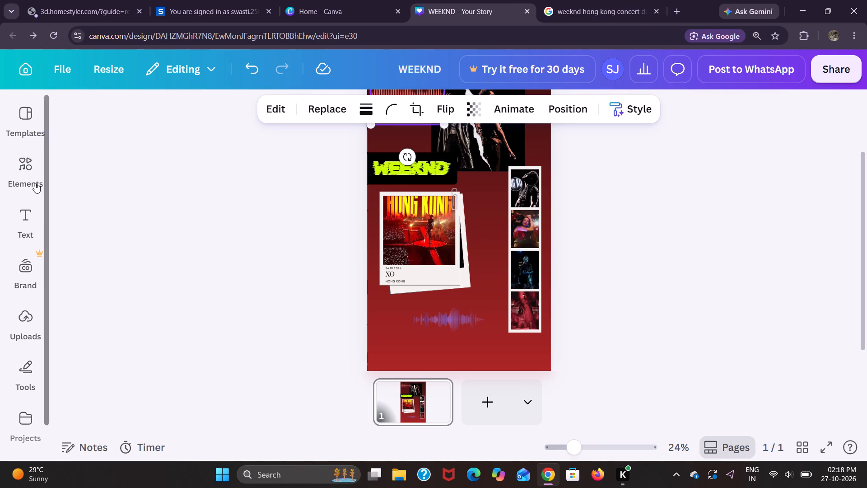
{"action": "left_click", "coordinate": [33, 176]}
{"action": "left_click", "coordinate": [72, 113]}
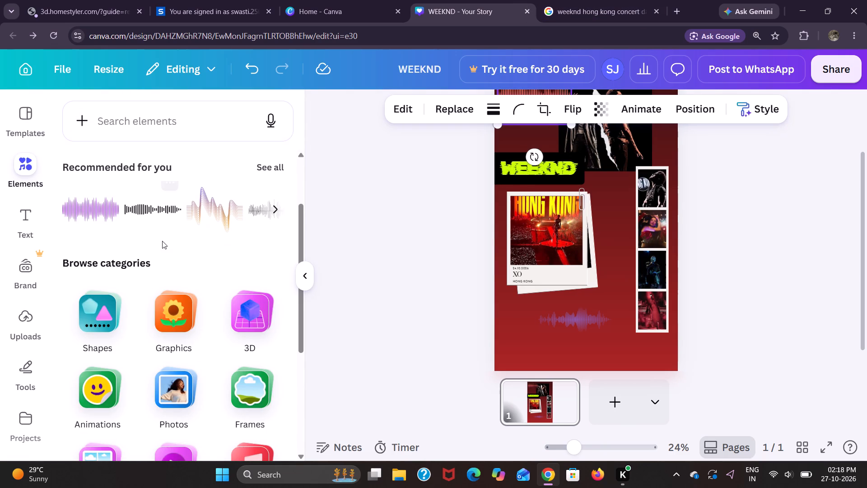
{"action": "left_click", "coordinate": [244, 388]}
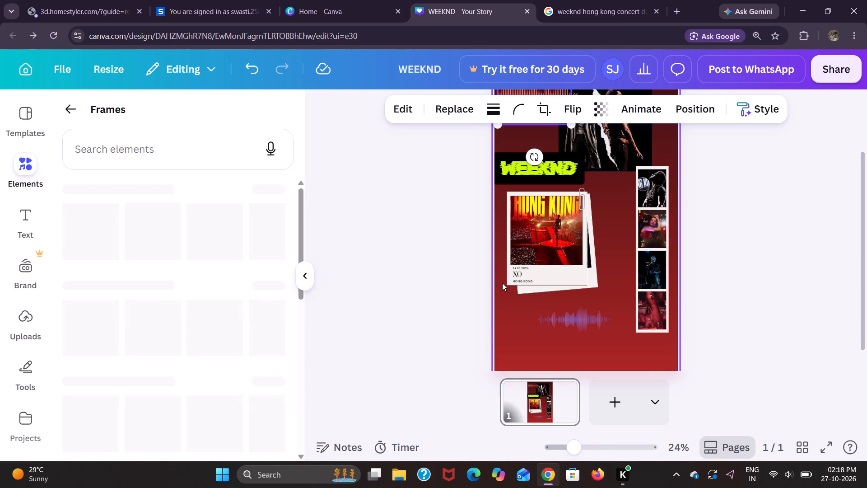
Delete the purple sound wave below the Hong Kong polaroid.
{"action": "left_click", "coordinate": [583, 319]}
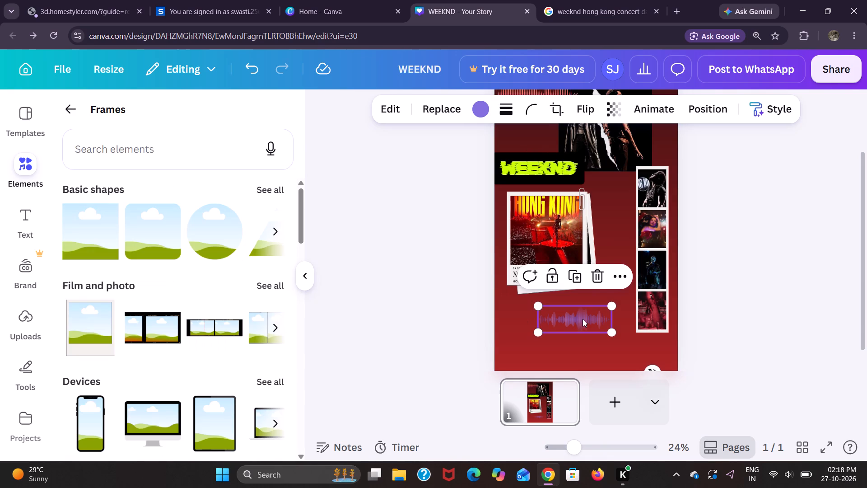
{"action": "key", "text": "Delete"}
Move the torn two-figure concert photo slightly to the right, away from the pink sound wave.
{"action": "scroll", "coordinate": [583, 319], "scroll_direction": "up", "scroll_amount": 3}
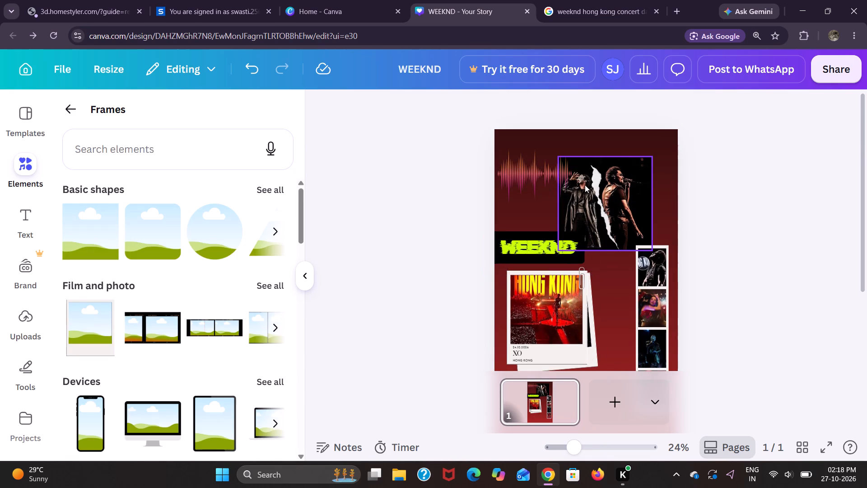
{"action": "left_click_drag", "start_coordinate": [592, 190], "coordinate": [601, 188]}
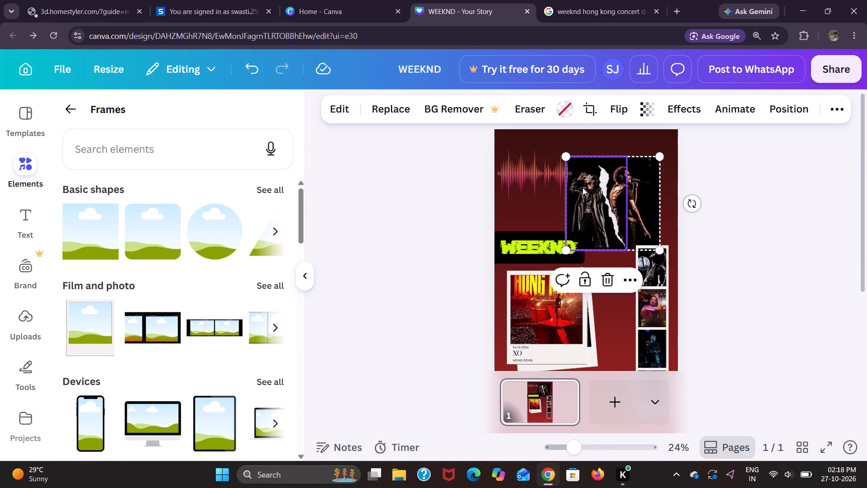
Shrink the pink sound wave and place it beside the torn concert photo, above the WEEKND title.
{"action": "left_click", "coordinate": [560, 181]}
{"action": "left_click", "coordinate": [567, 196]}
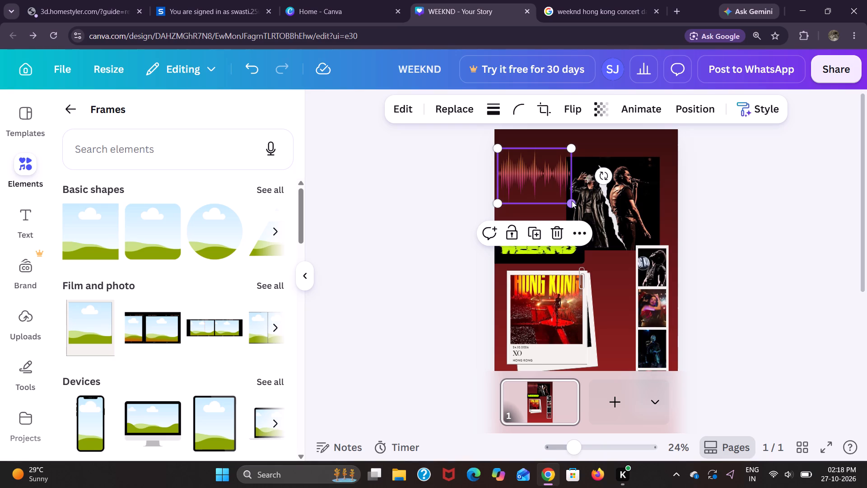
{"action": "left_click", "coordinate": [572, 202]}
{"action": "left_click", "coordinate": [557, 195]}
{"action": "left_click_drag", "start_coordinate": [571, 203], "coordinate": [550, 190]}
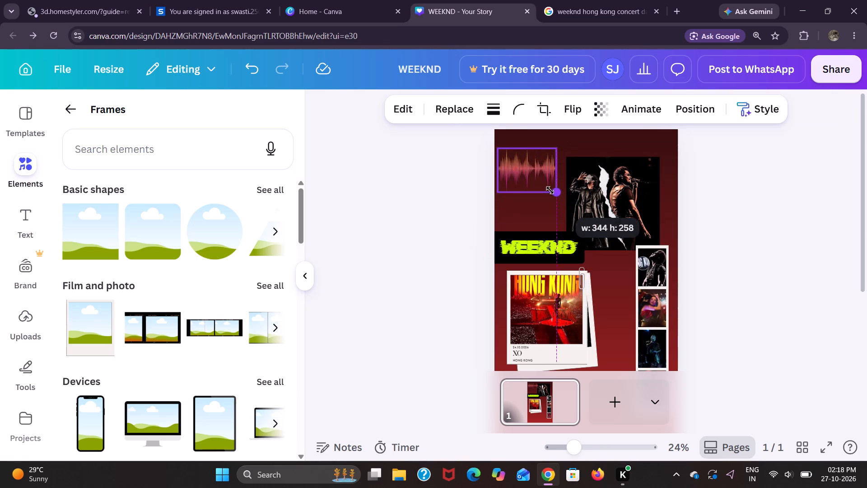
{"action": "left_click_drag", "start_coordinate": [550, 190], "coordinate": [548, 188]}
{"action": "left_click_drag", "start_coordinate": [528, 172], "coordinate": [537, 189]}
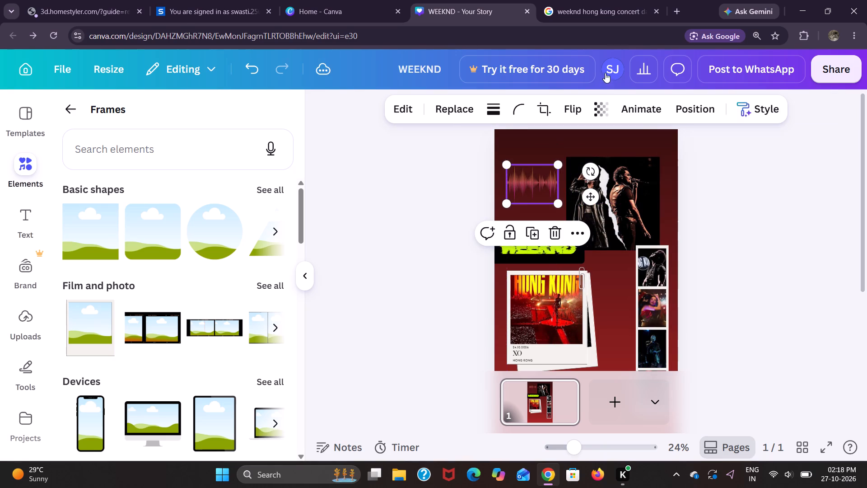
Switch to the Google tab, search for "weeknd song audio" and look through the image results.
{"action": "left_click", "coordinate": [582, 0]}
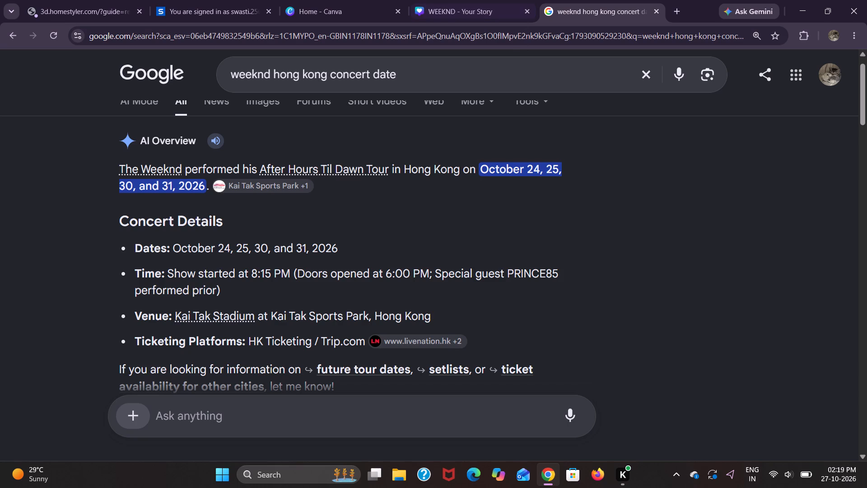
{"action": "left_click_drag", "start_coordinate": [437, 79], "coordinate": [182, 78]}
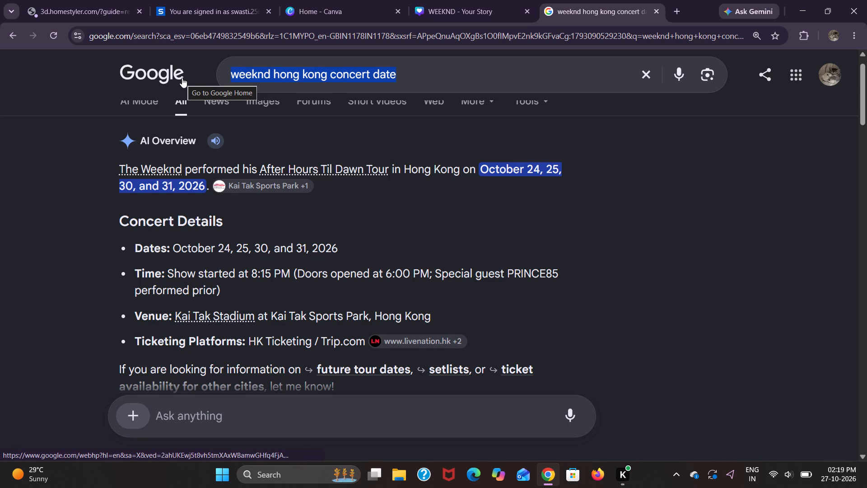
{"action": "key", "text": "BackSpace"}
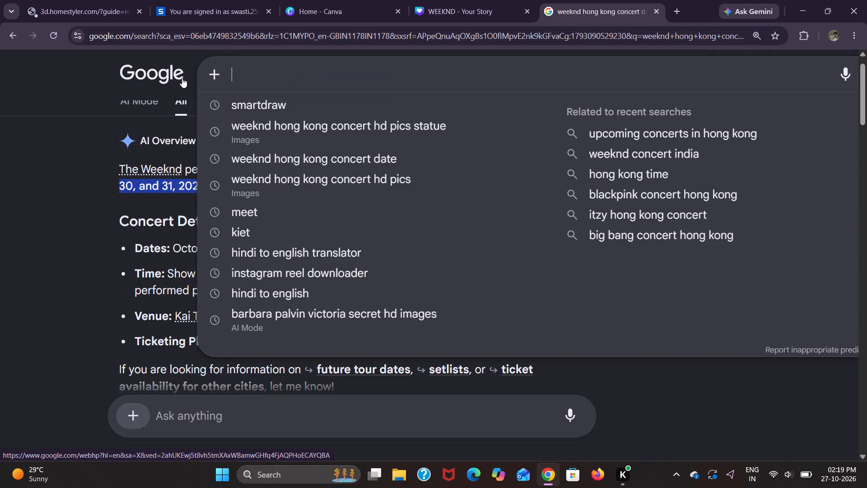
{"action": "type", "text": "weekdn"}
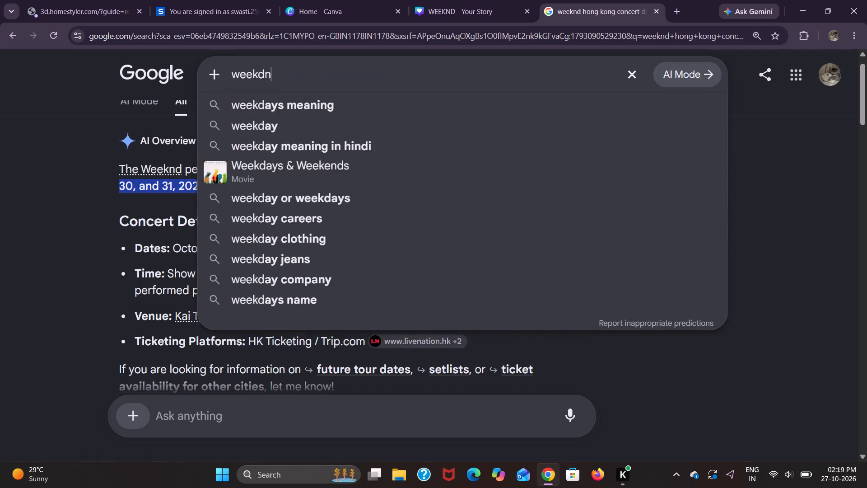
{"action": "key", "text": "BackSpace"}
{"action": "key", "text": "BackSpace"}
{"action": "type", "text": "nd song audio"}
{"action": "key", "text": "Return"}
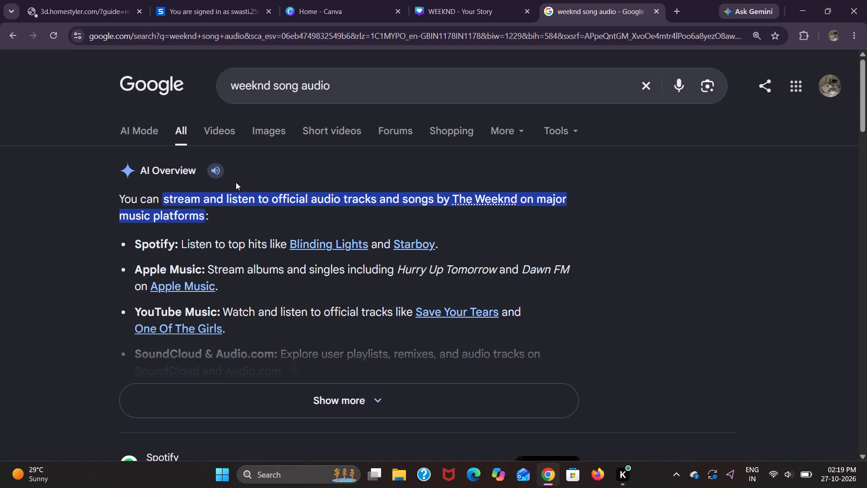
{"action": "scroll", "coordinate": [225, 227], "scroll_direction": "down", "scroll_amount": 1}
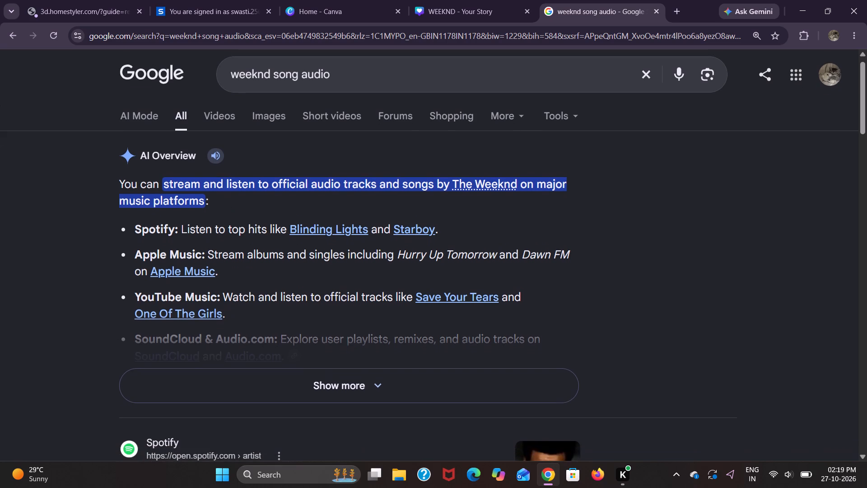
{"action": "left_click", "coordinate": [267, 119]}
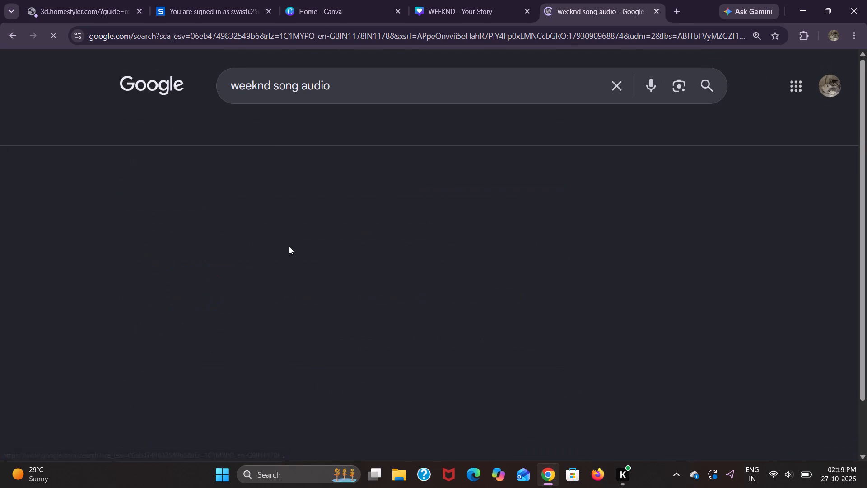
{"action": "scroll", "coordinate": [289, 246], "scroll_direction": "down", "scroll_amount": 2}
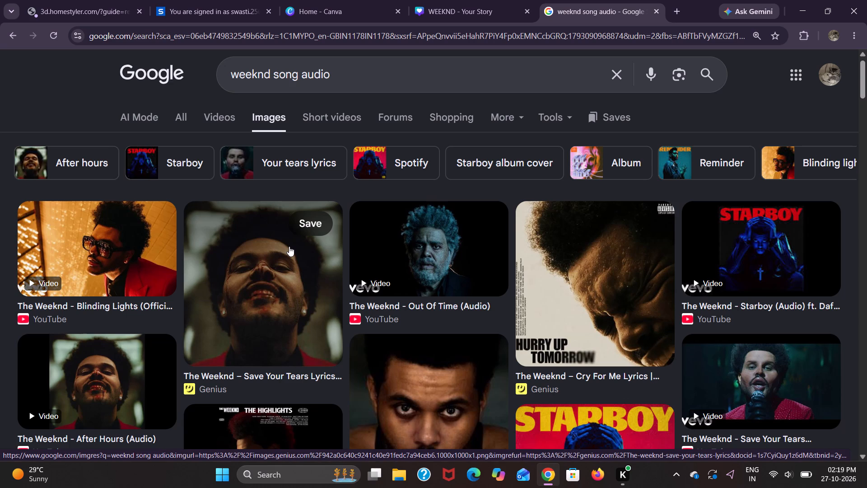
{"action": "scroll", "coordinate": [427, 237], "scroll_direction": "down", "scroll_amount": 4}
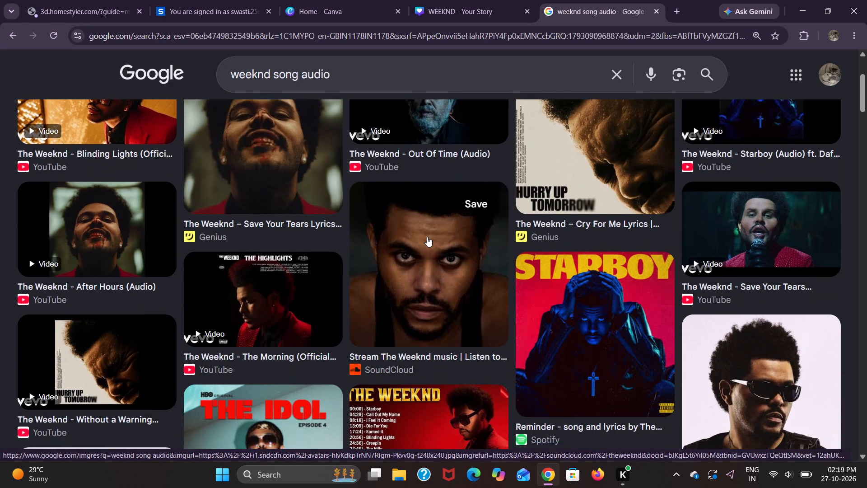
{"action": "scroll", "coordinate": [427, 237], "scroll_direction": "down", "scroll_amount": 1}
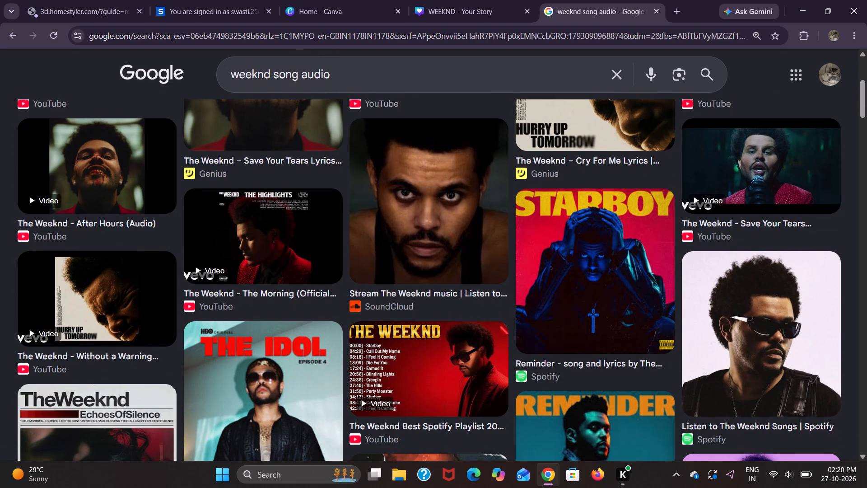
Refine the image search to "weeknd song hong kong audio" and look over the results.
{"action": "left_click", "coordinate": [298, 71]}
{"action": "key", "text": "space"}
{"action": "type", "text": "hong kong"}
{"action": "key", "text": "Return"}
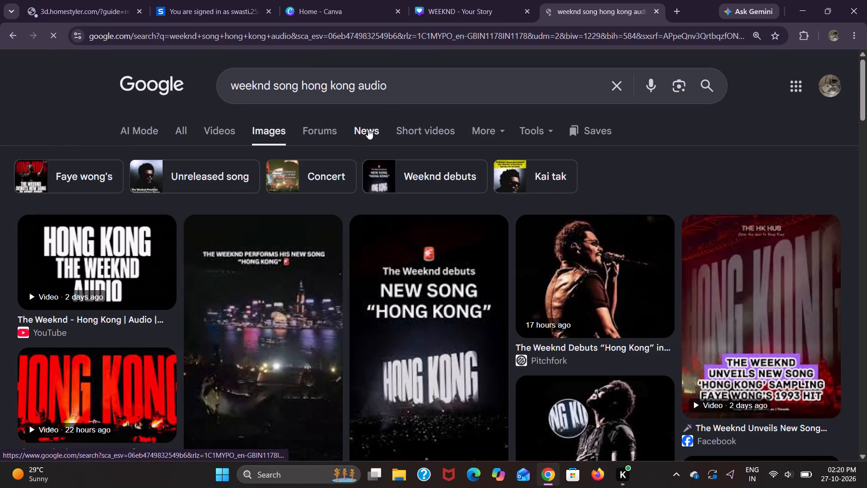
{"action": "scroll", "coordinate": [368, 129], "scroll_direction": "down", "scroll_amount": 1}
Extend the image search to "weeknd song hong kong audio book" and look through the results.
{"action": "left_click", "coordinate": [396, 70]}
{"action": "key", "text": "space"}
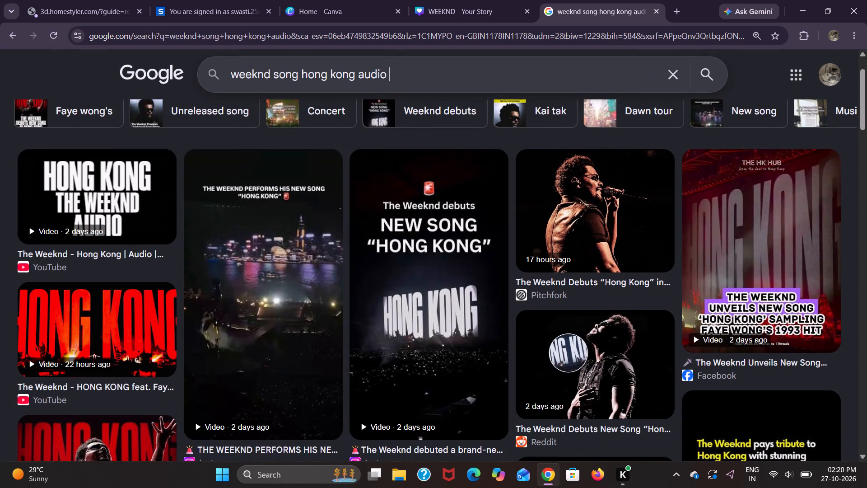
{"action": "type", "text": "bbo"}
{"action": "key", "text": "BackSpace"}
{"action": "key", "text": "BackSpace"}
{"action": "type", "text": "ook"}
{"action": "key", "text": "Return"}
{"action": "scroll", "coordinate": [415, 183], "scroll_direction": "down", "scroll_amount": 3}
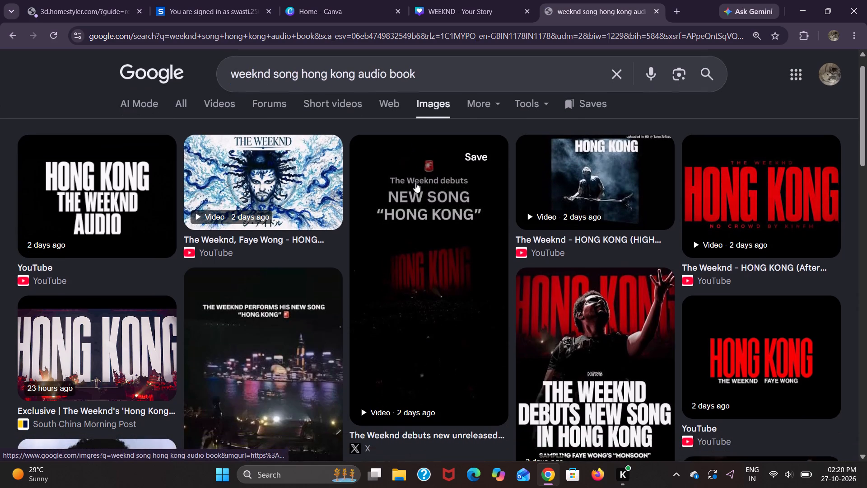
{"action": "scroll", "coordinate": [415, 183], "scroll_direction": "down", "scroll_amount": 7}
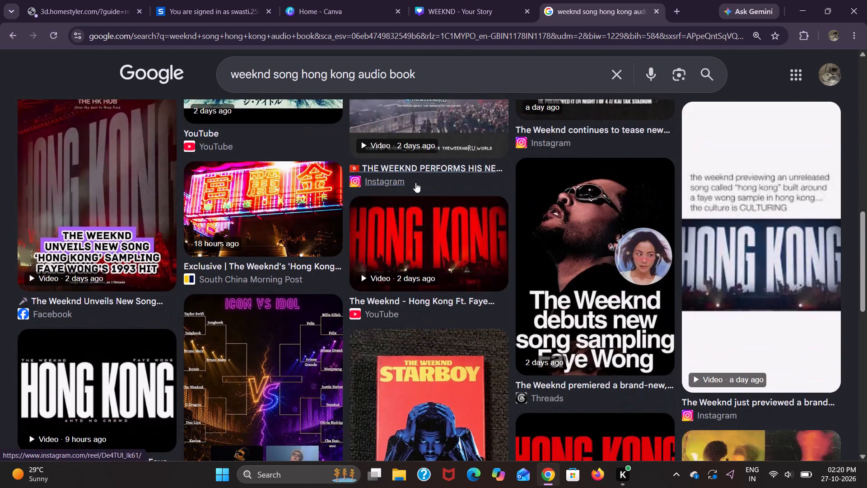